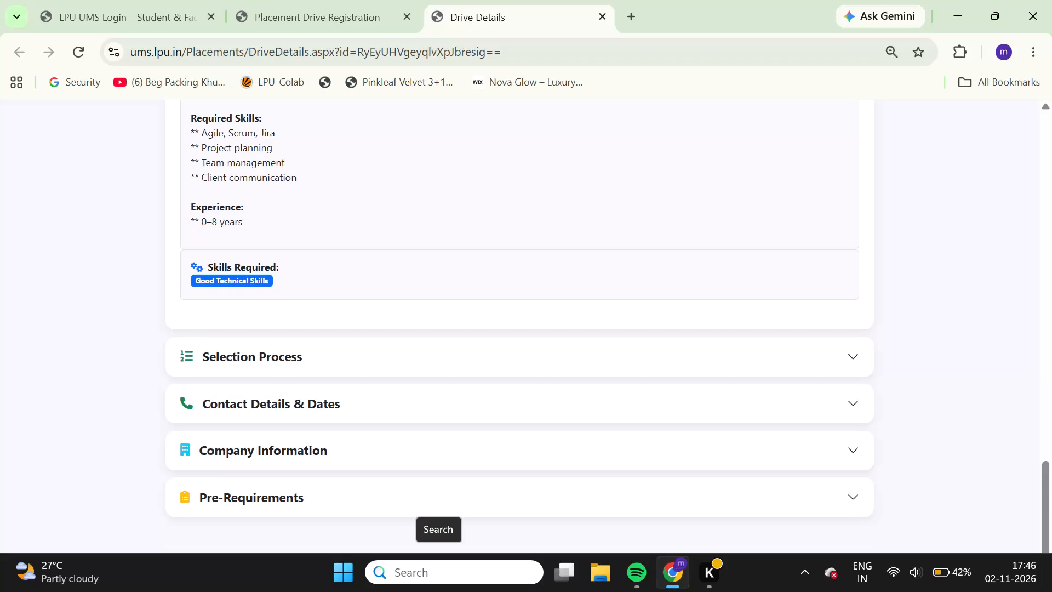
# Search the computer for "power bi" and launch Power BI Desktop.
pyautogui.click(434, 565)
pyautogui.write('po')
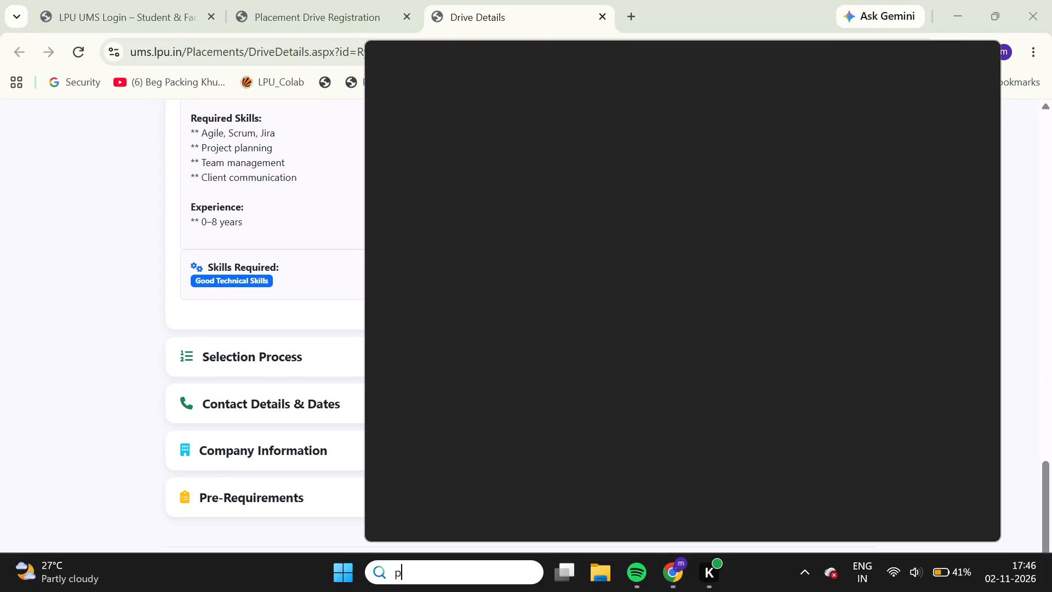
pyautogui.write('wer bi')
pyautogui.press('Return')
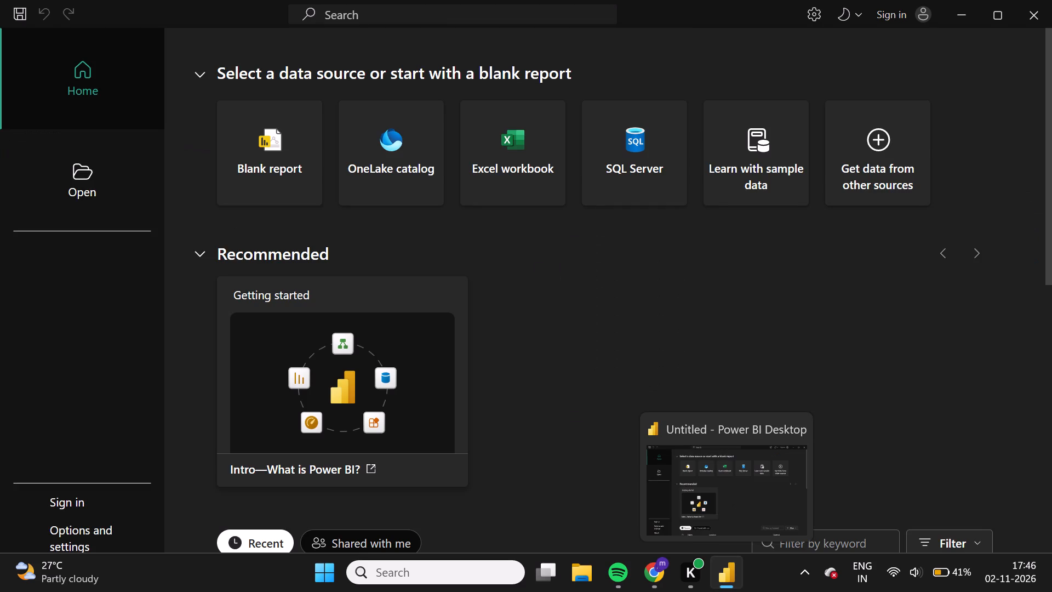
# Open the recent report file "power bi ca2 project.pbix" stored in the OneDrive Desktop folder.
pyautogui.scroll(-4, 572, 316)
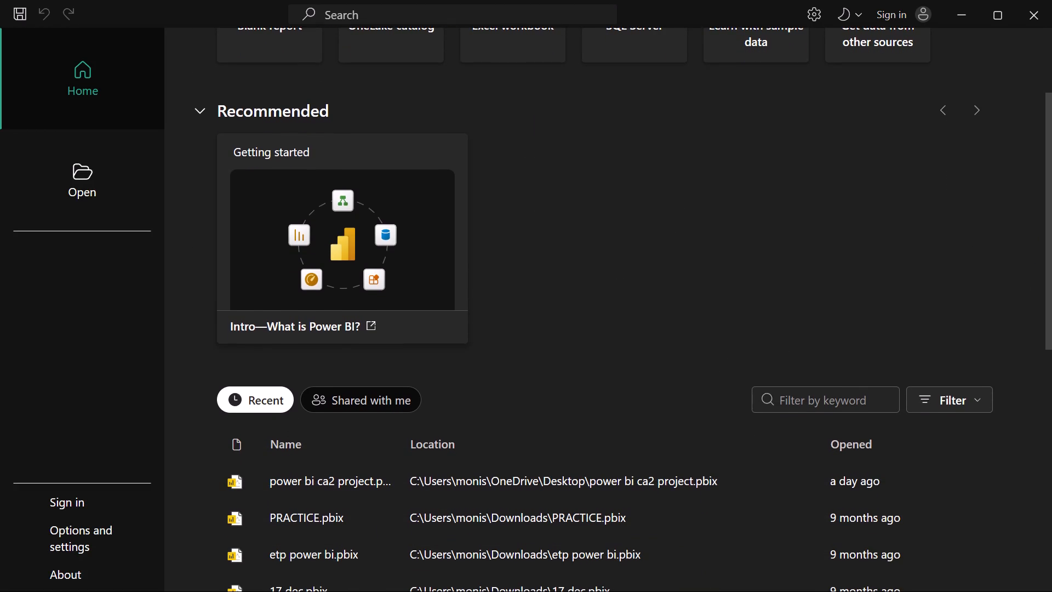
pyautogui.scroll(-2, 572, 316)
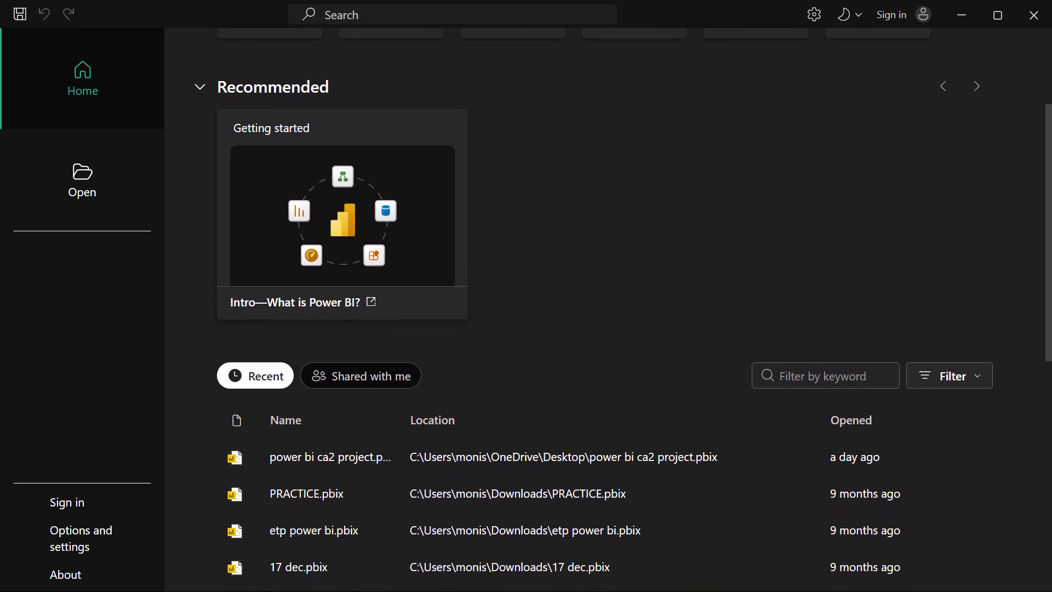
pyautogui.scroll(-2, 572, 316)
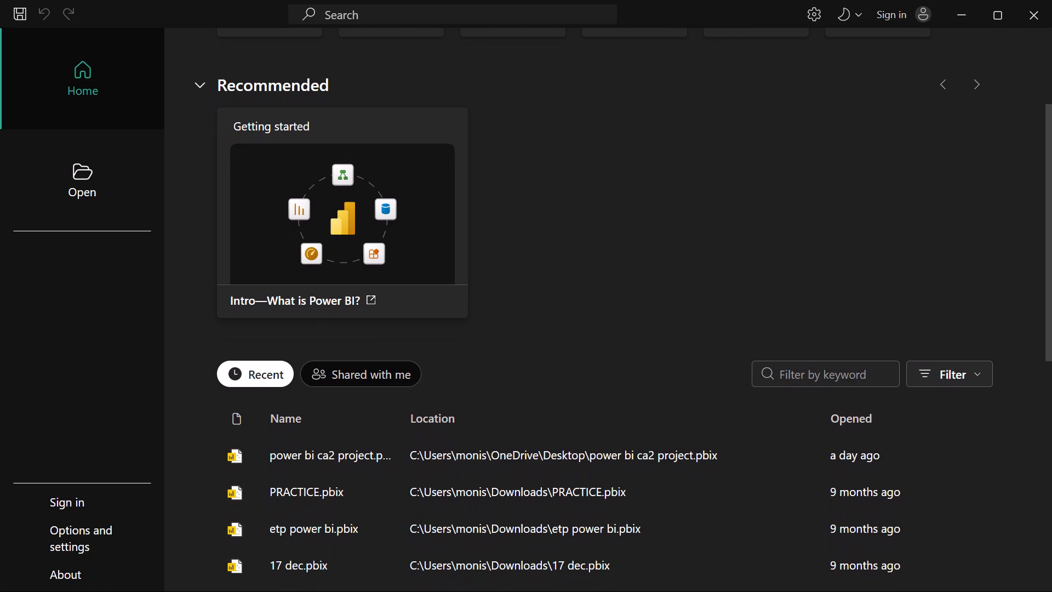
pyautogui.scroll(-1, 572, 316)
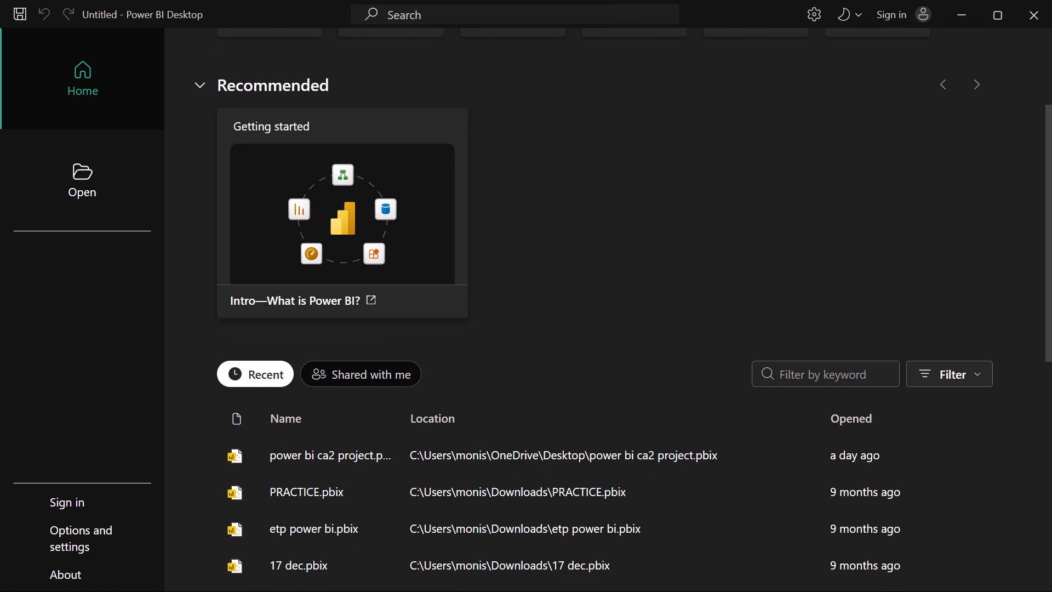
pyautogui.scroll(-1, 572, 316)
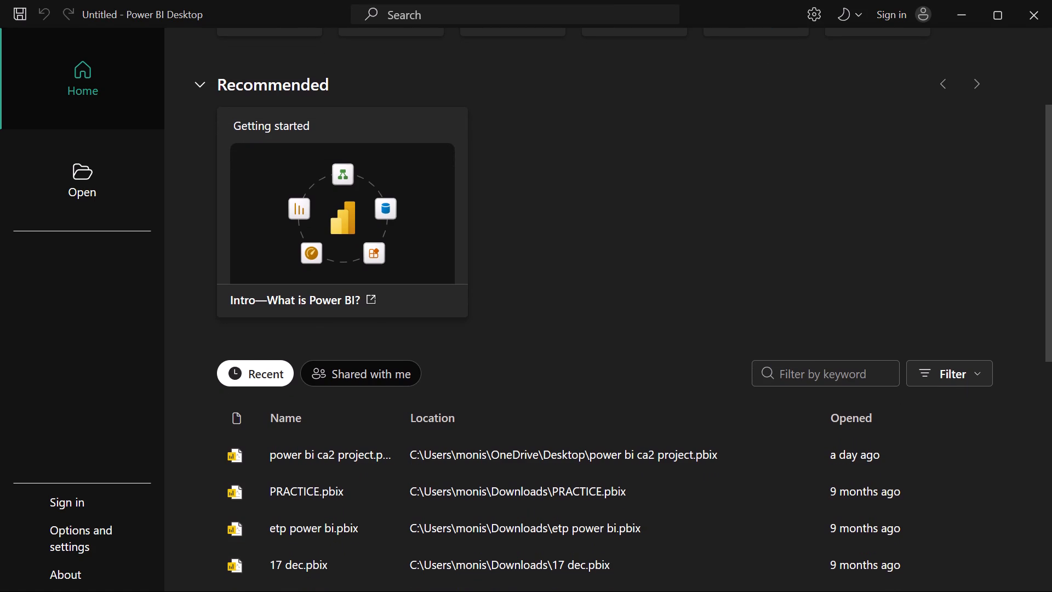
pyautogui.scroll(-1, 572, 316)
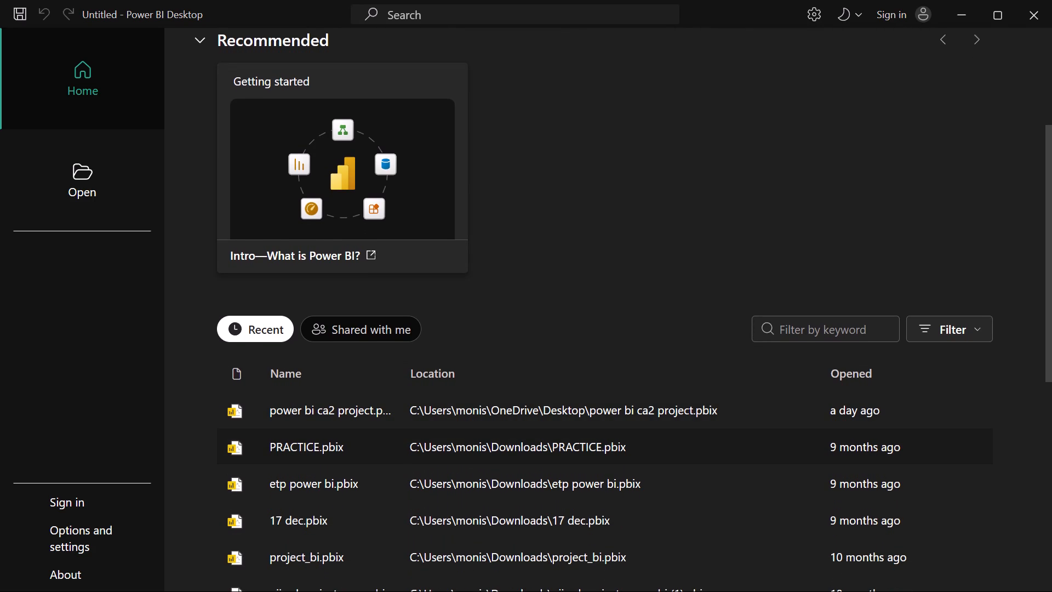
pyautogui.click(369, 416)
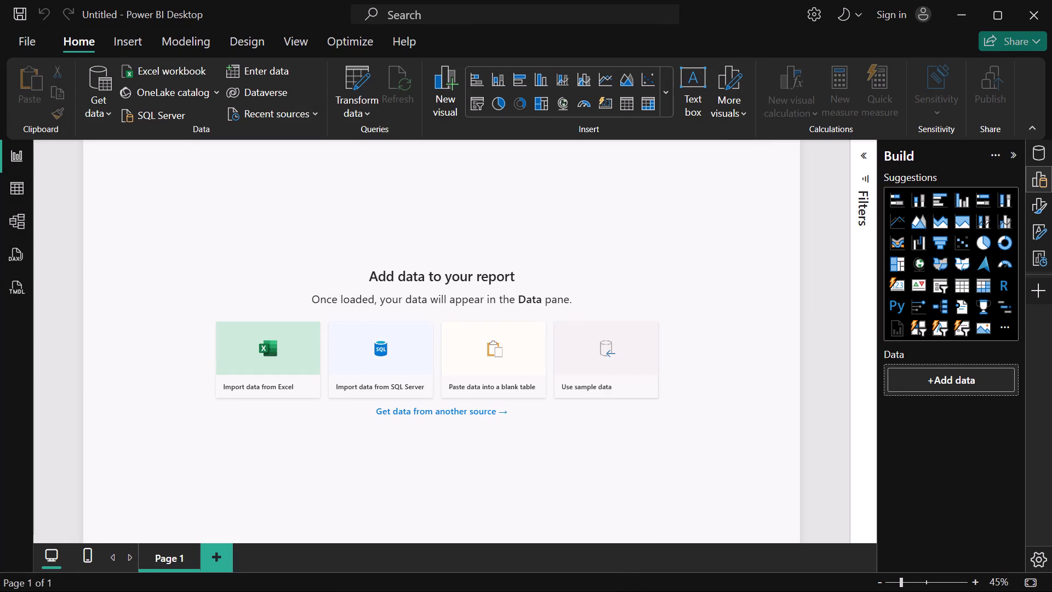
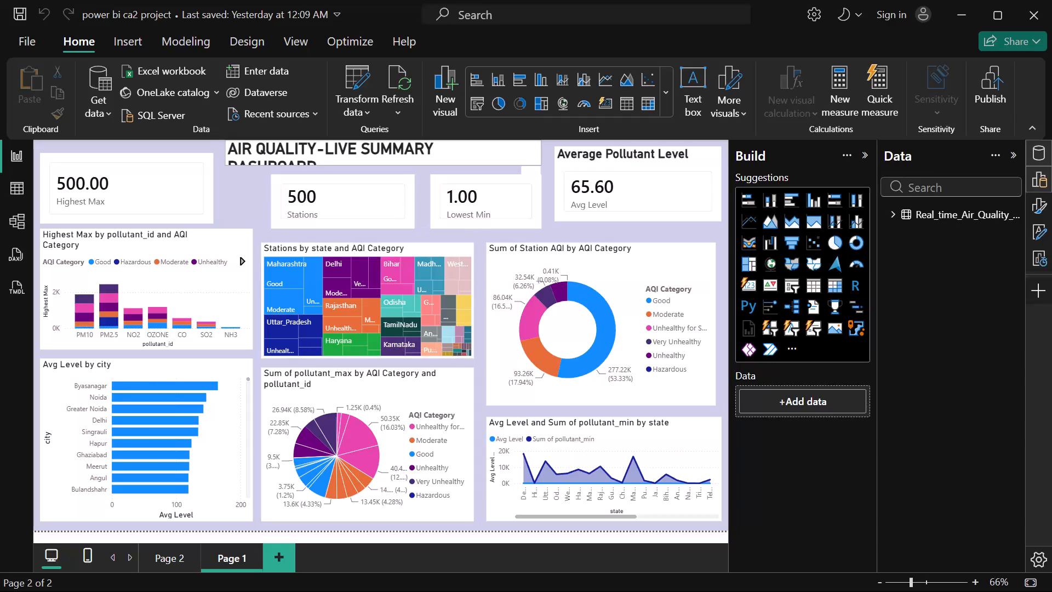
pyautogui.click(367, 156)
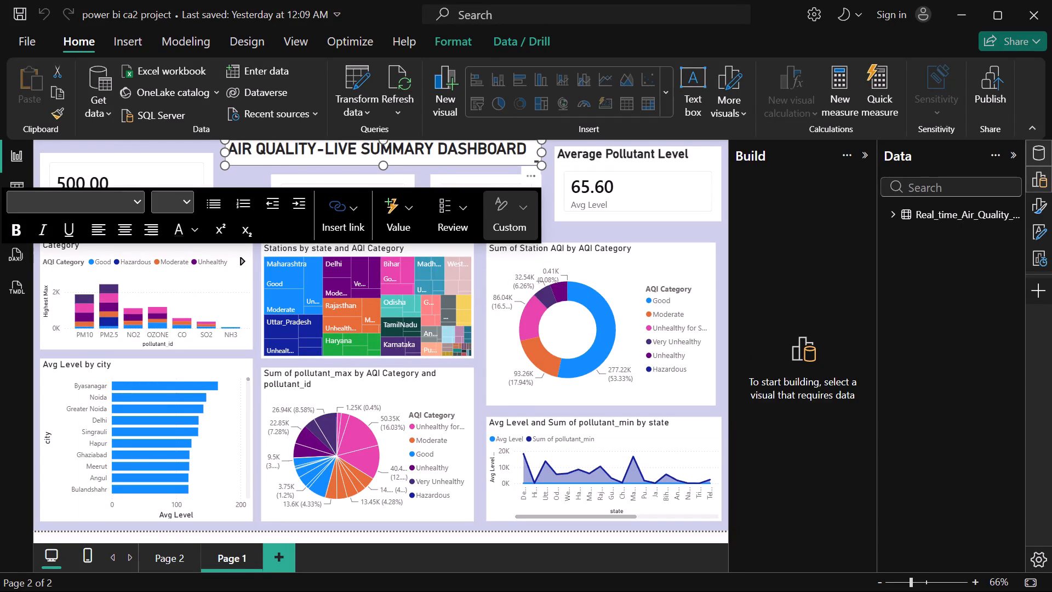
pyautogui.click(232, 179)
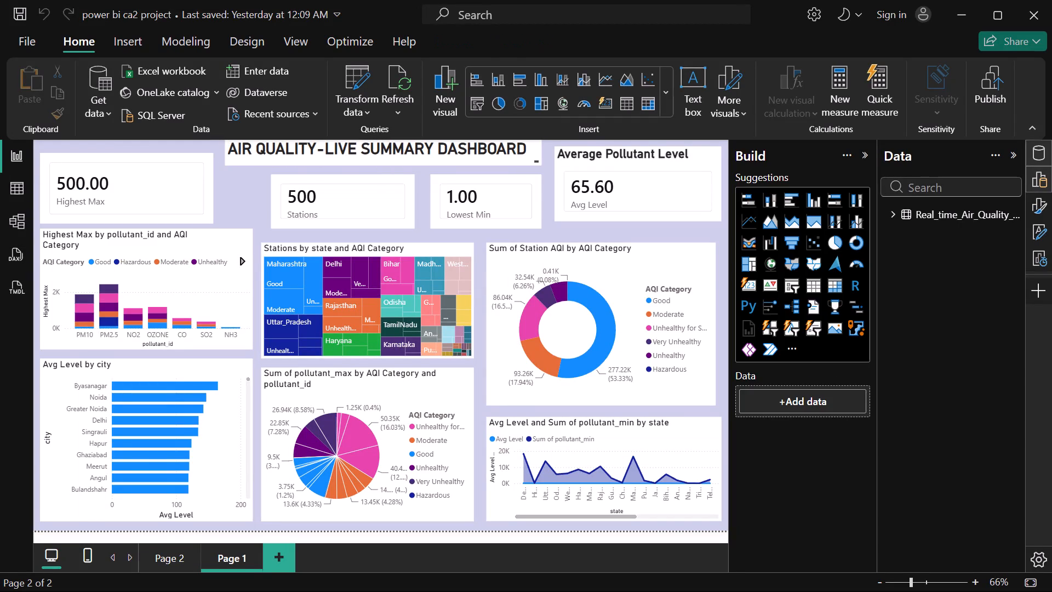
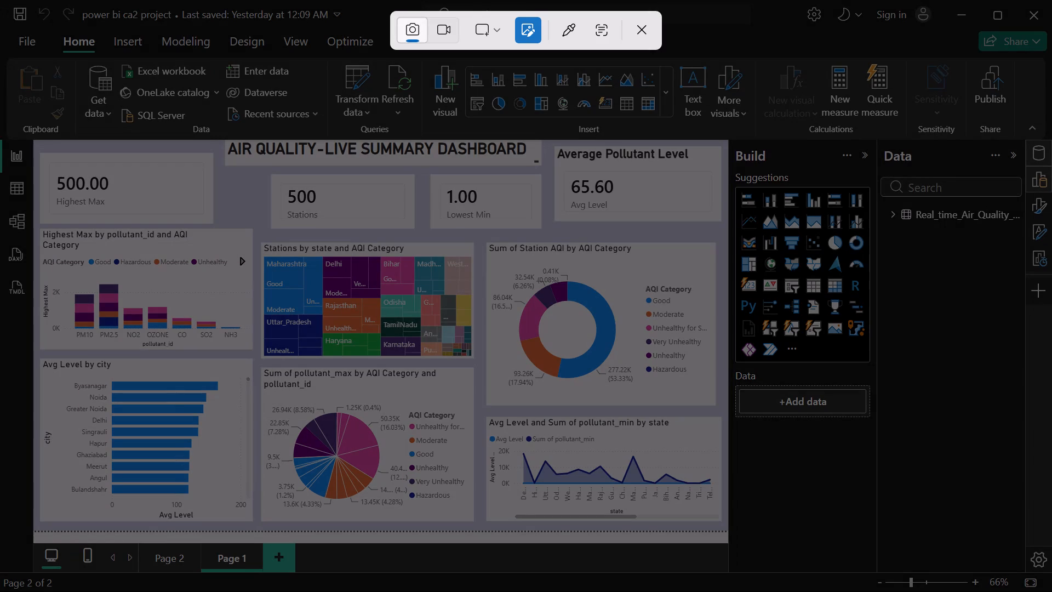
pyautogui.moveTo(2, 1); pyautogui.dragTo(902, 574)
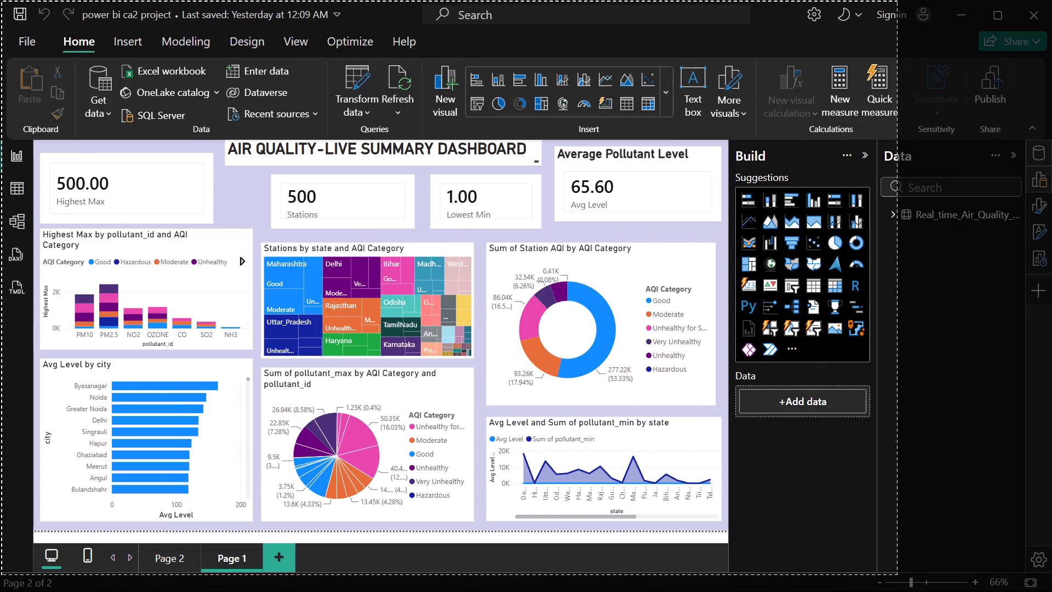
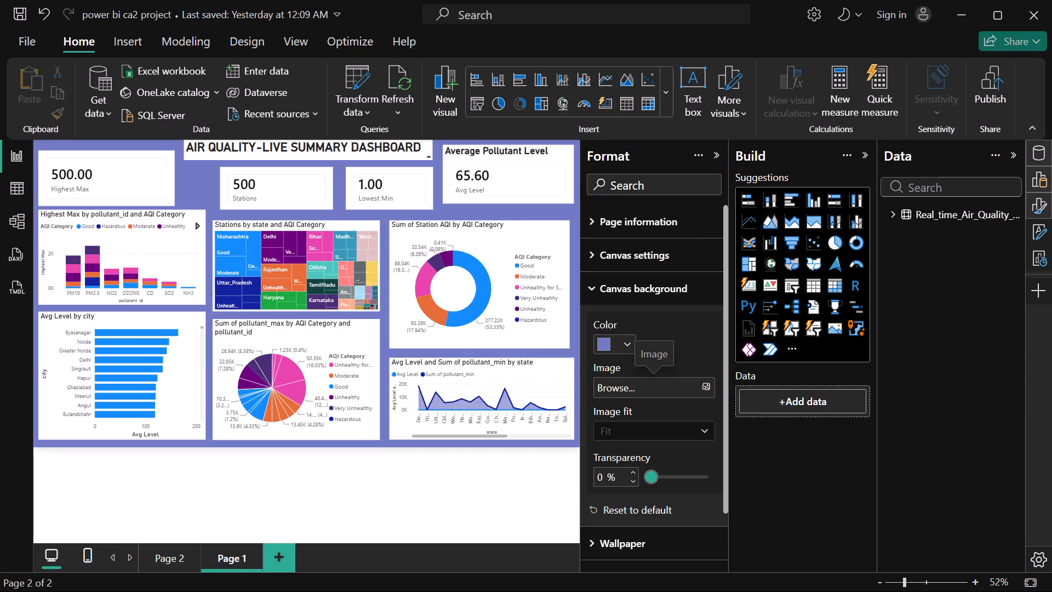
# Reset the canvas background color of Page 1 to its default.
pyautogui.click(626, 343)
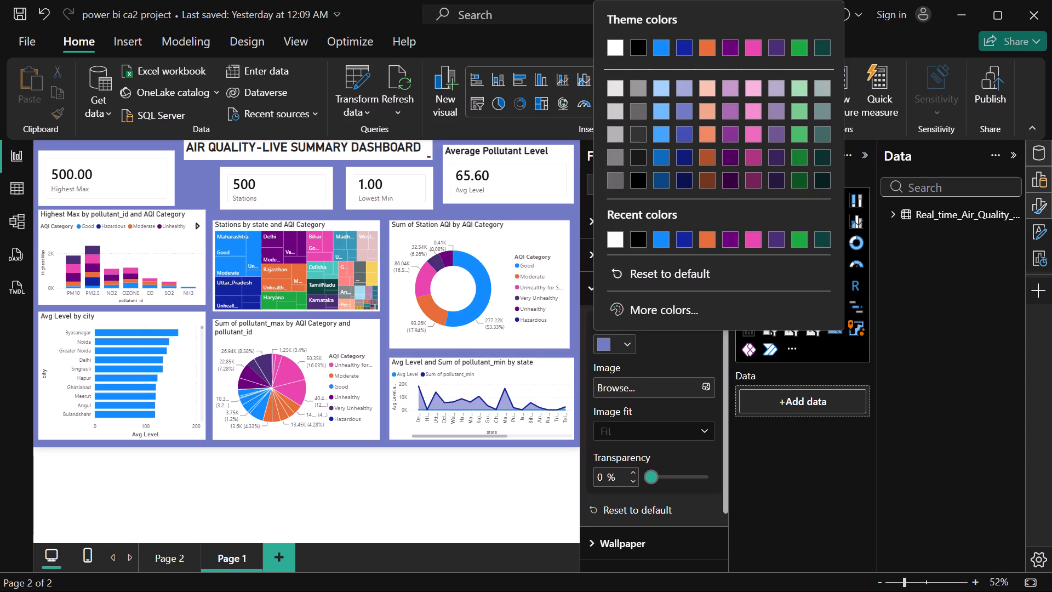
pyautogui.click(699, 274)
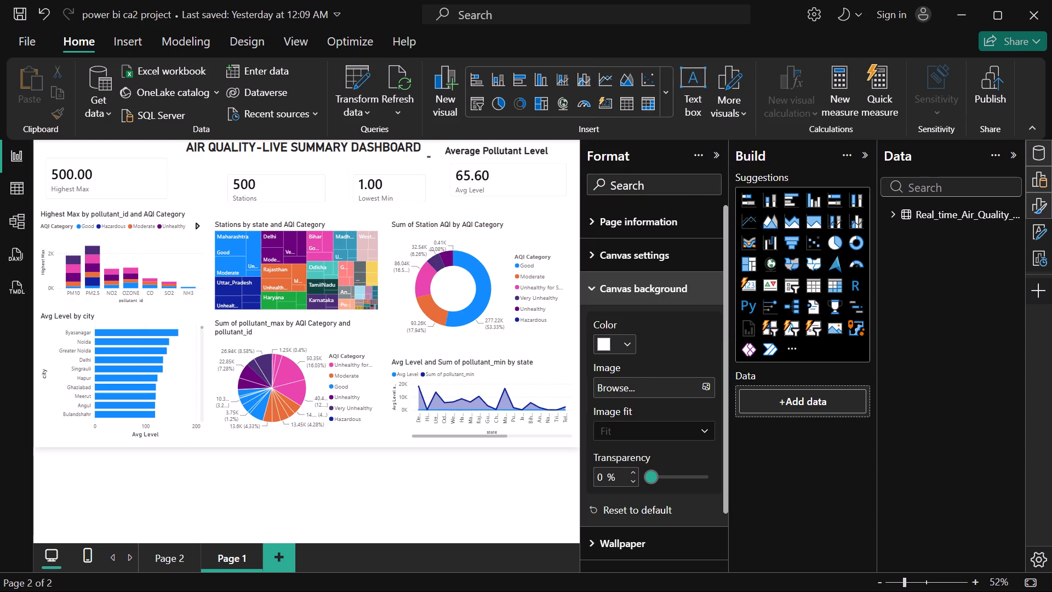
# Set the canvas background of Page 1 to the custom hex color #0B172A.
pyautogui.click(628, 343)
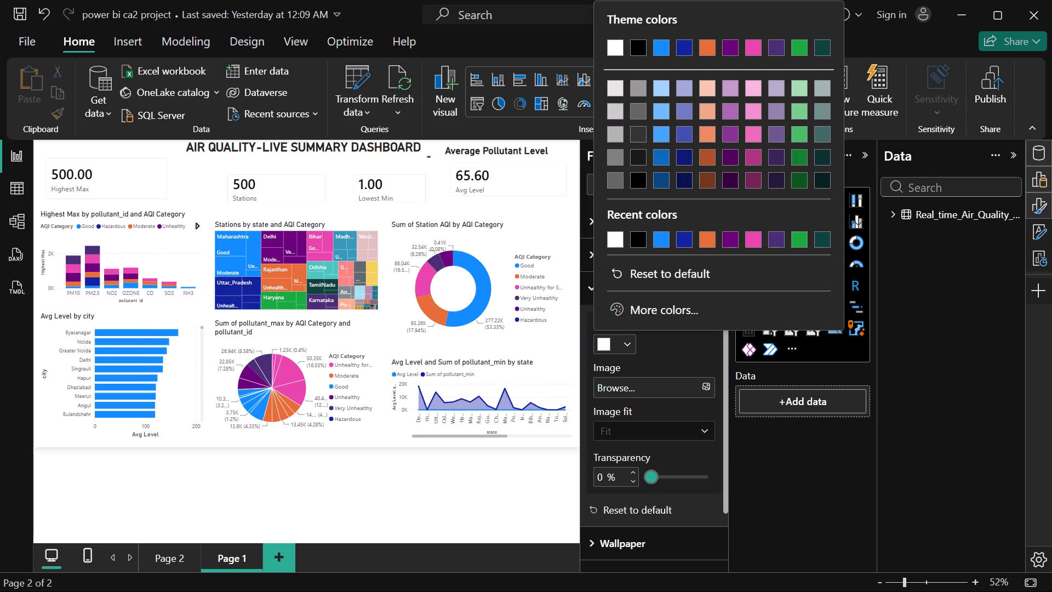
pyautogui.click(665, 306)
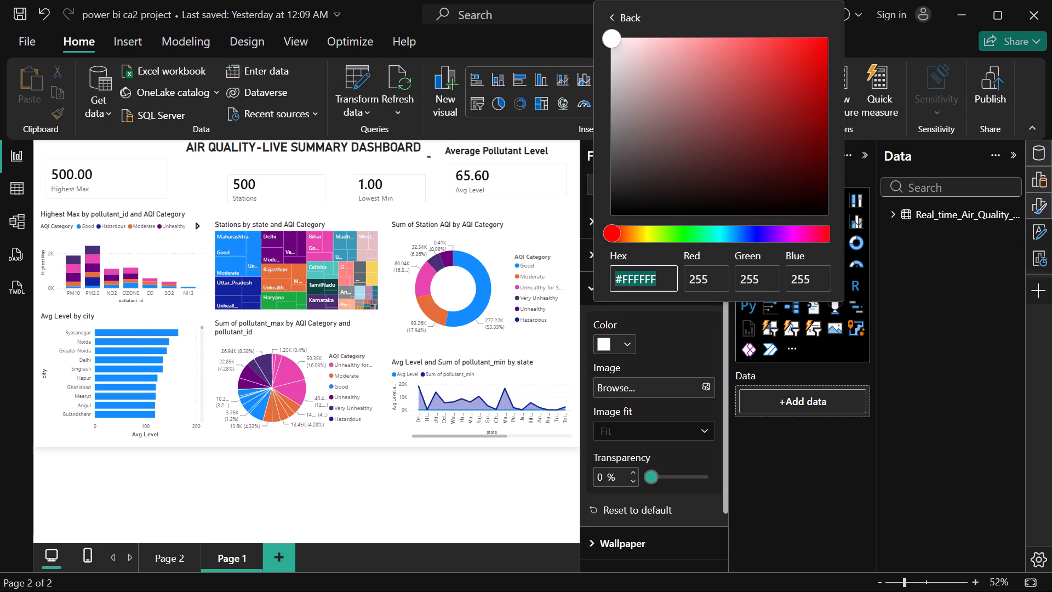
pyautogui.press('BackSpace')
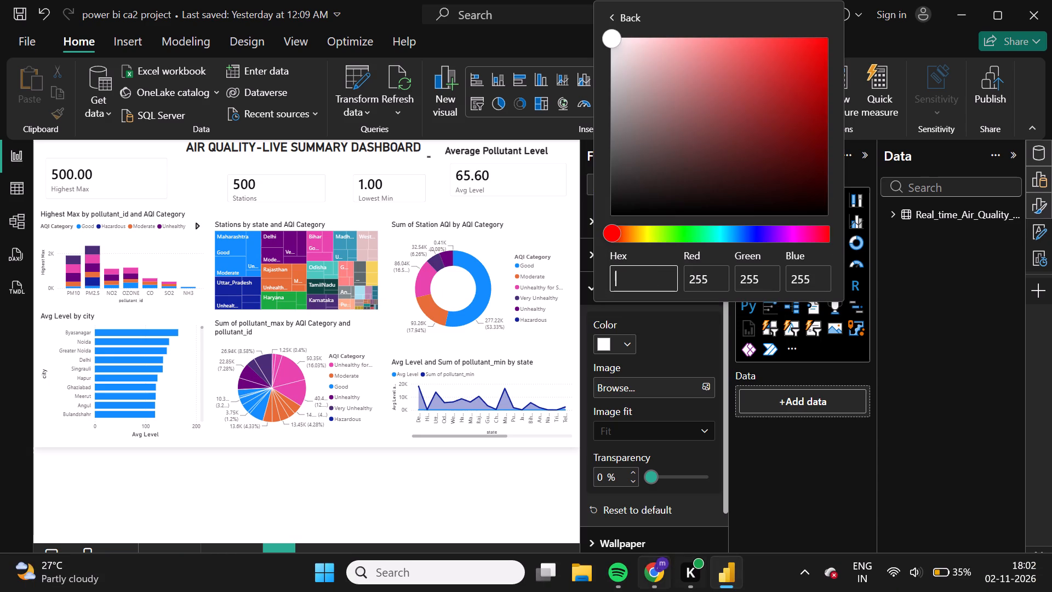
pyautogui.click(571, 567)
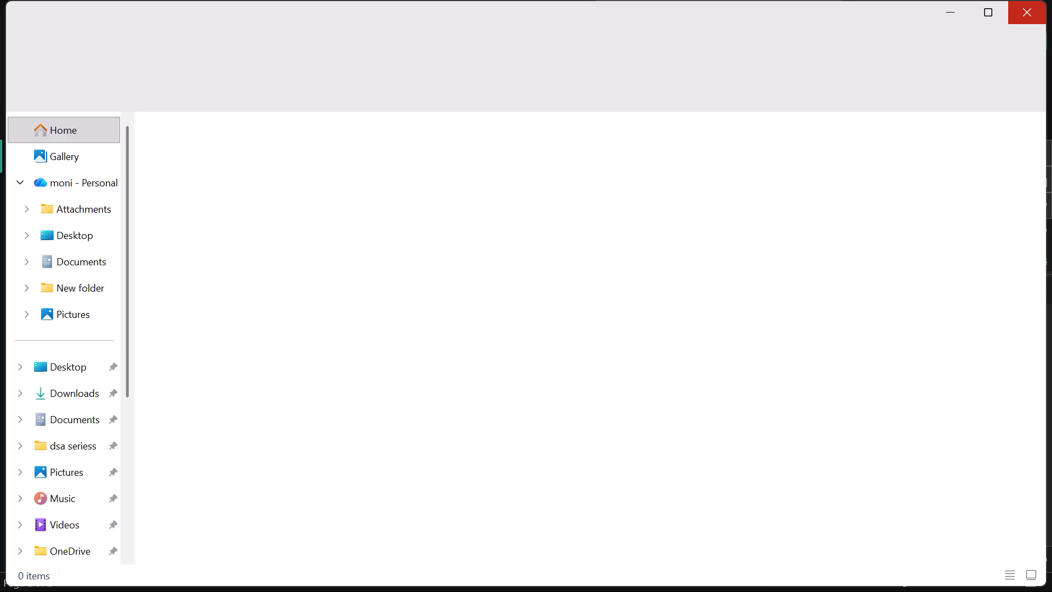
pyautogui.click(1032, 10)
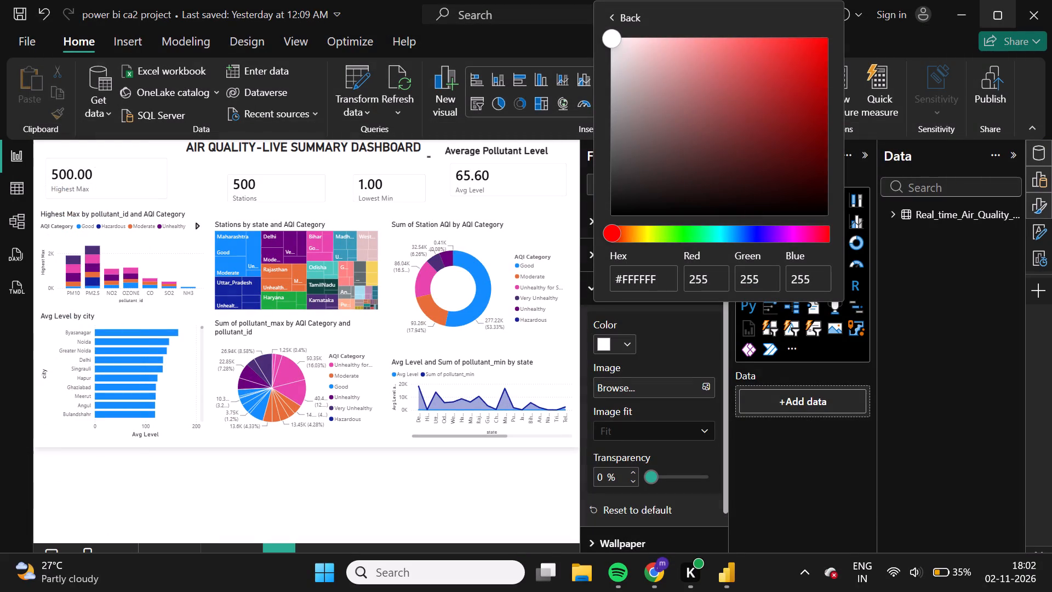
pyautogui.click(673, 271)
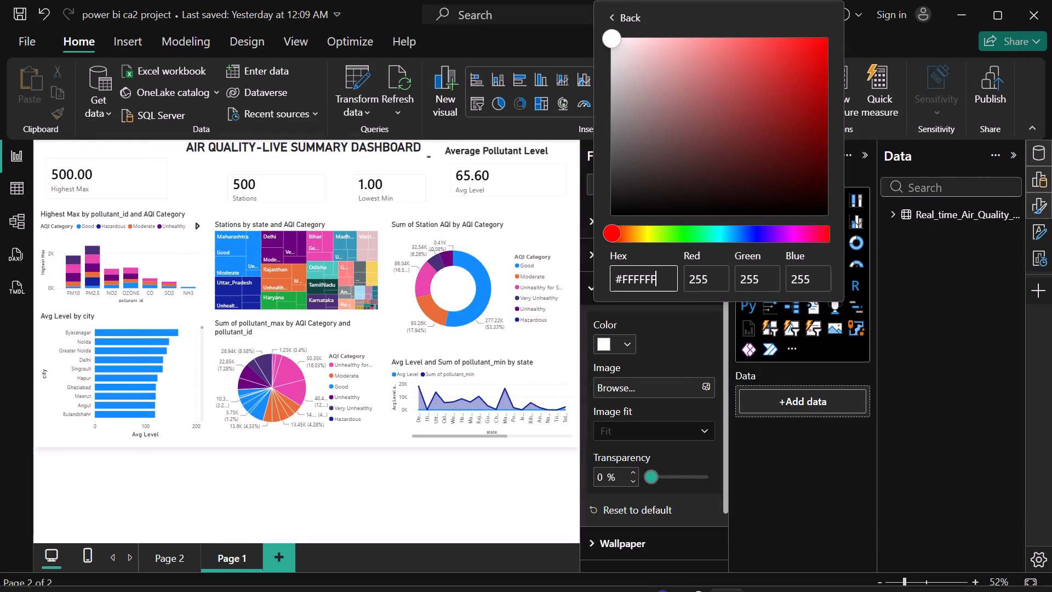
pyautogui.click(660, 574)
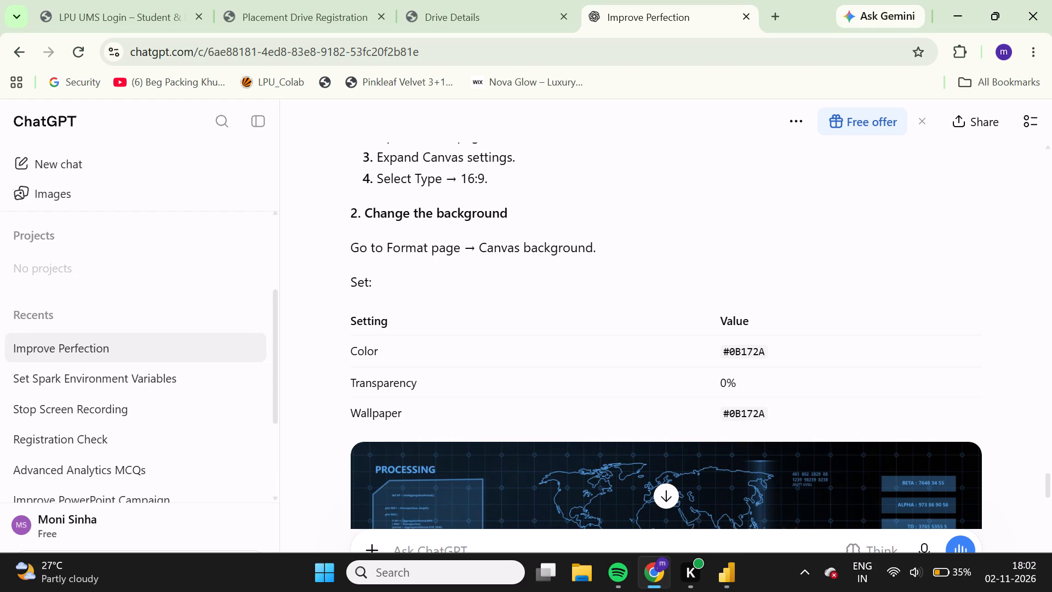
pyautogui.click(725, 584)
pyautogui.press('BackSpace')
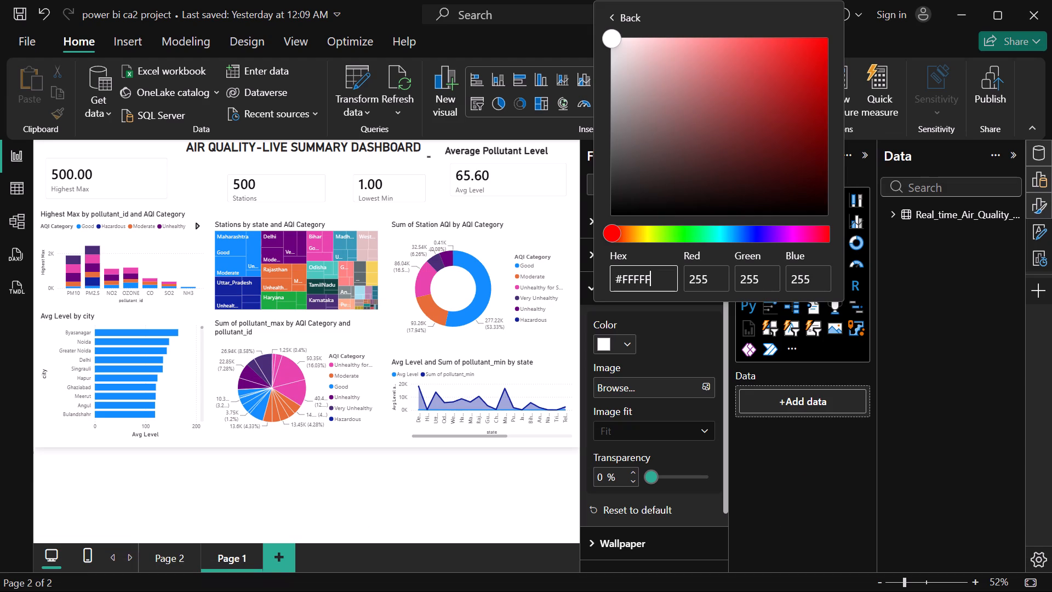
pyautogui.press('BackSpace')
pyautogui.press('BackSpace')
pyautogui.press('BackSpace')
pyautogui.press('BackSpace')
pyautogui.press('BackSpace')
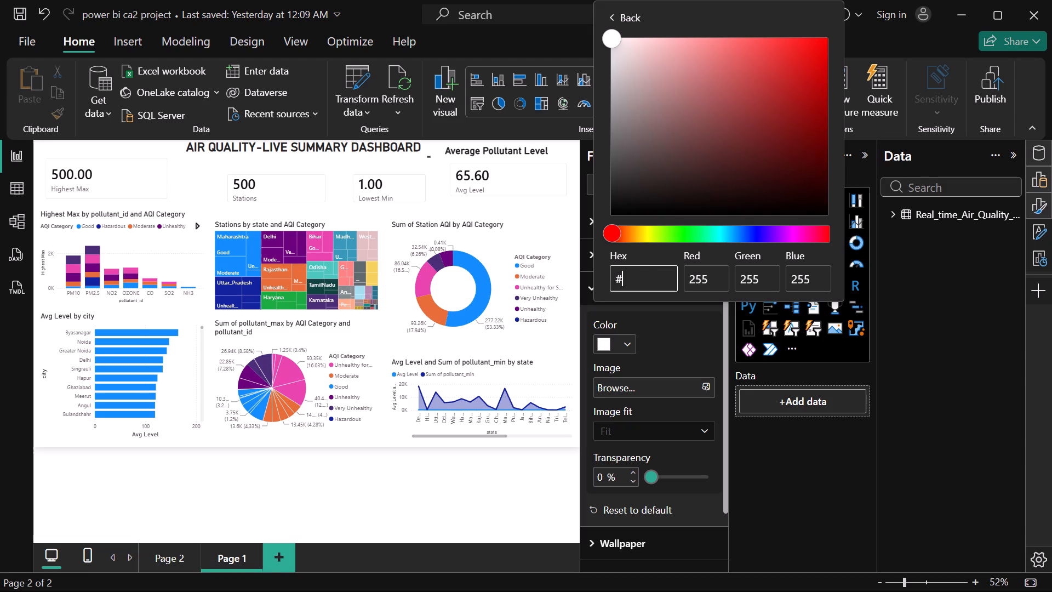
pyautogui.press('0')
pyautogui.press('BackSpace')
pyautogui.press('o')
pyautogui.press('BackSpace')
pyautogui.press('o')
pyautogui.press('b')
pyautogui.write('172')
pyautogui.press('a')
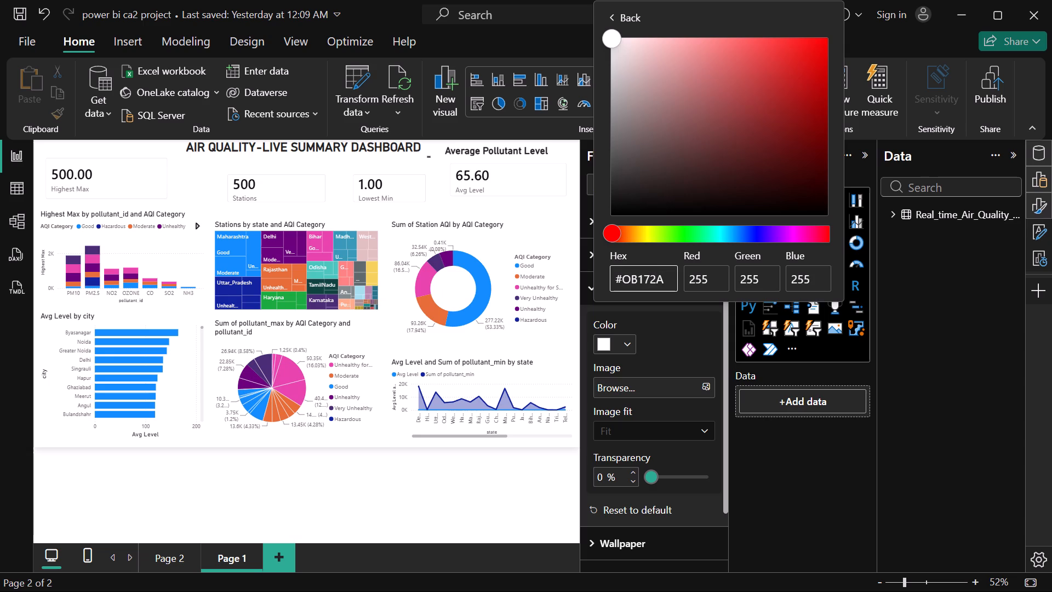
pyautogui.click(633, 275)
pyautogui.press('BackSpace')
pyautogui.press('0')
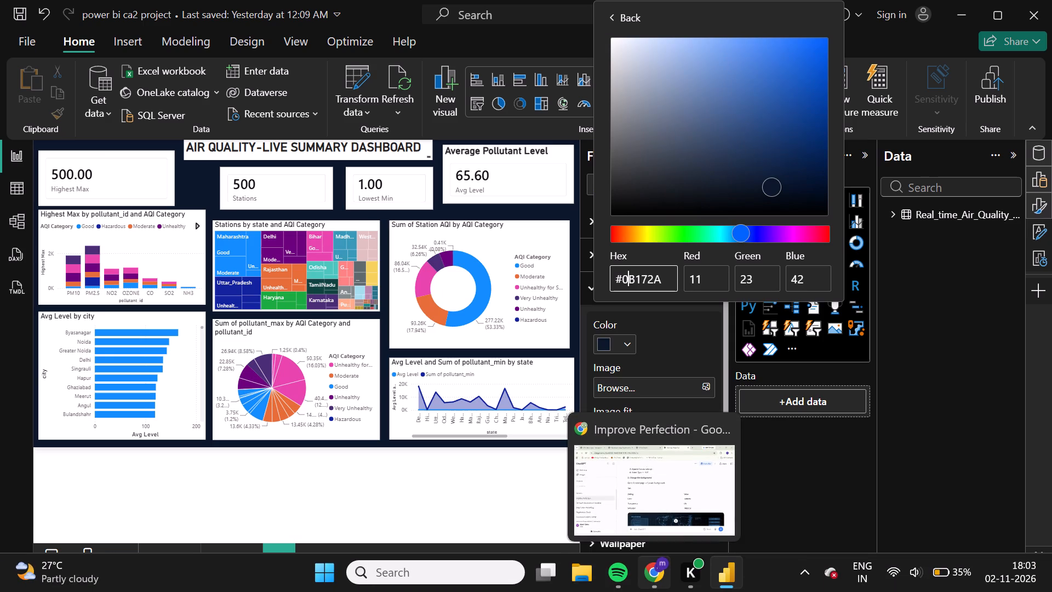
# Check the wallpaper value in ChatGPT's settings table, then set Page 1's wallpaper in Power BI to the custom hex color #0B172A.
pyautogui.click(658, 581)
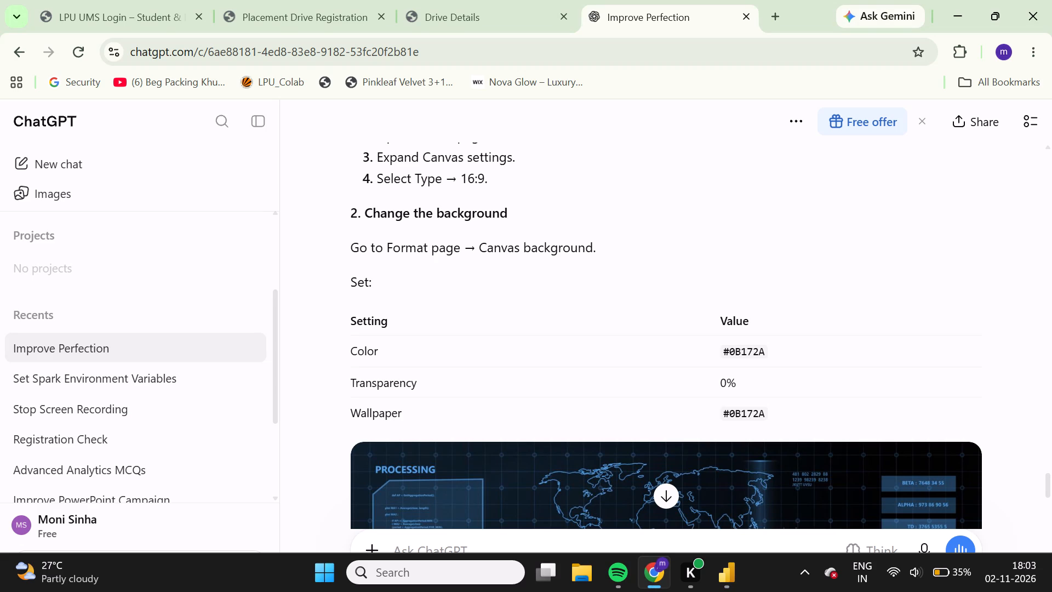
pyautogui.click(727, 574)
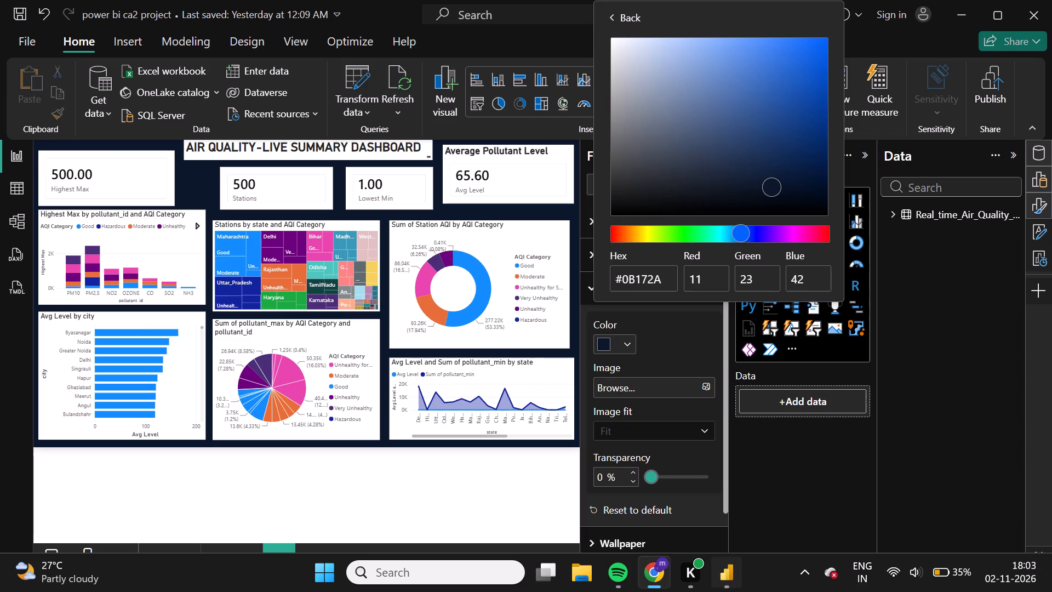
pyautogui.scroll(-2, 705, 466)
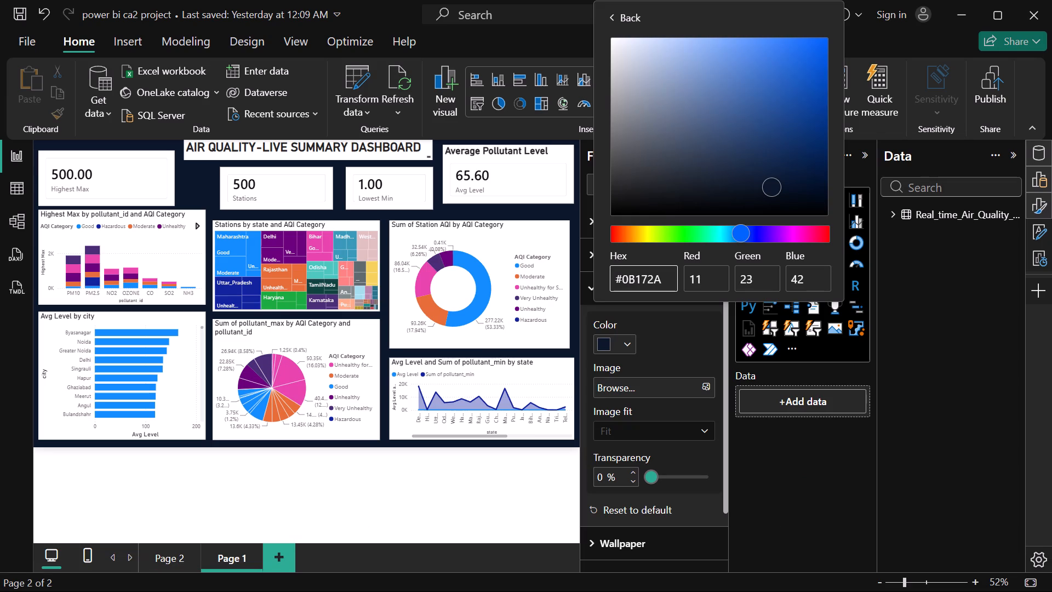
pyautogui.click(592, 542)
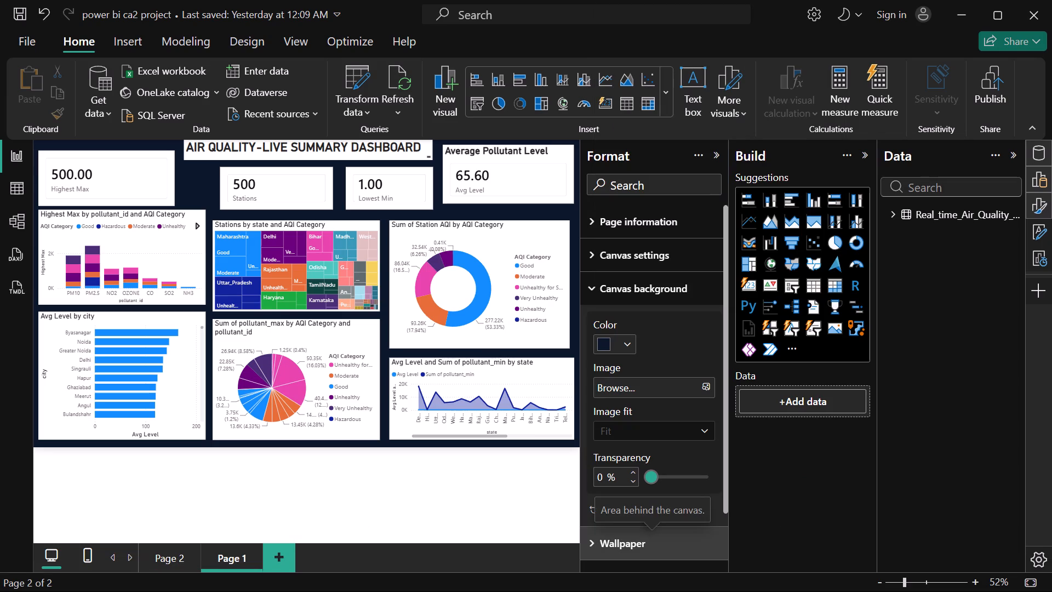
pyautogui.click(592, 542)
pyautogui.scroll(-3, 641, 511)
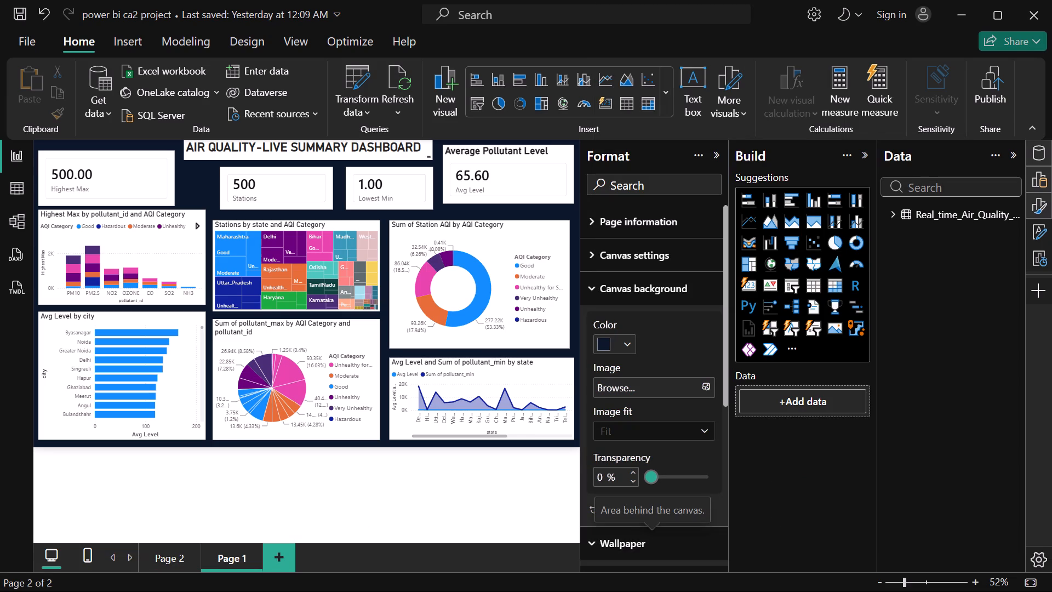
pyautogui.scroll(-2, 685, 311)
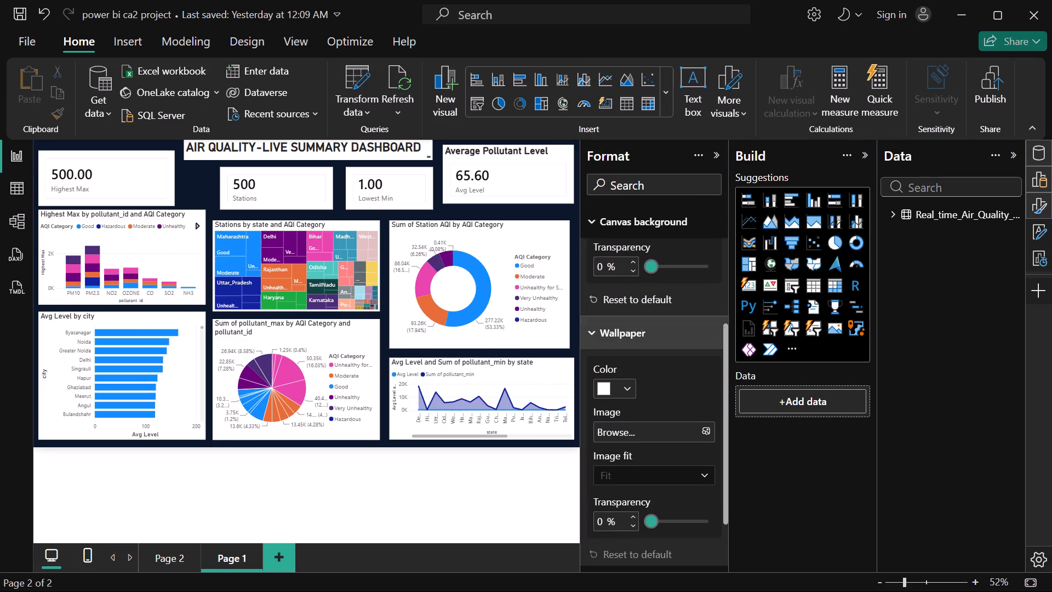
pyautogui.click(628, 390)
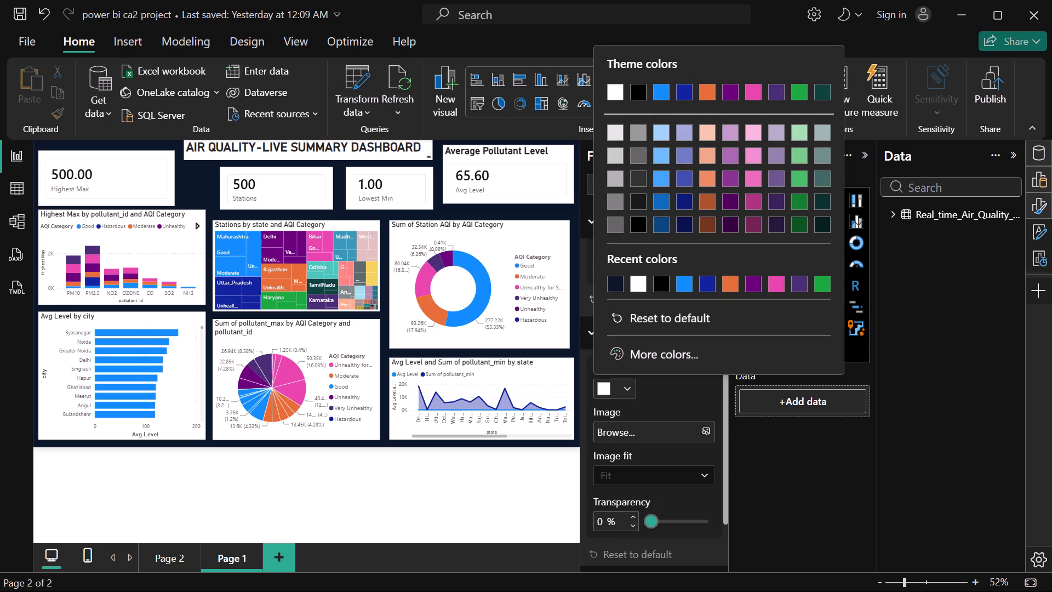
pyautogui.click(666, 356)
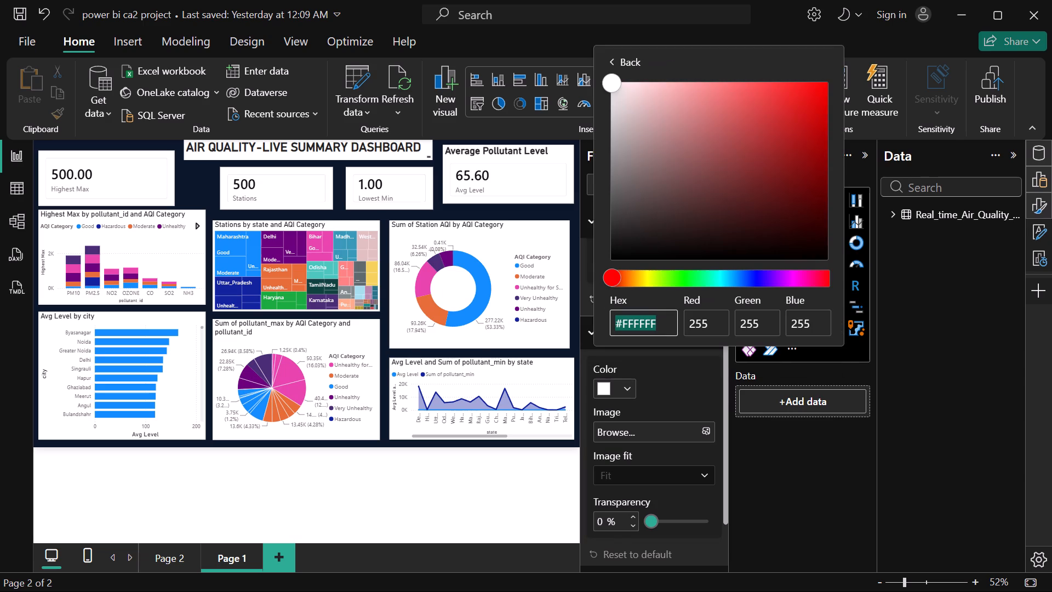
pyautogui.press('BackSpace')
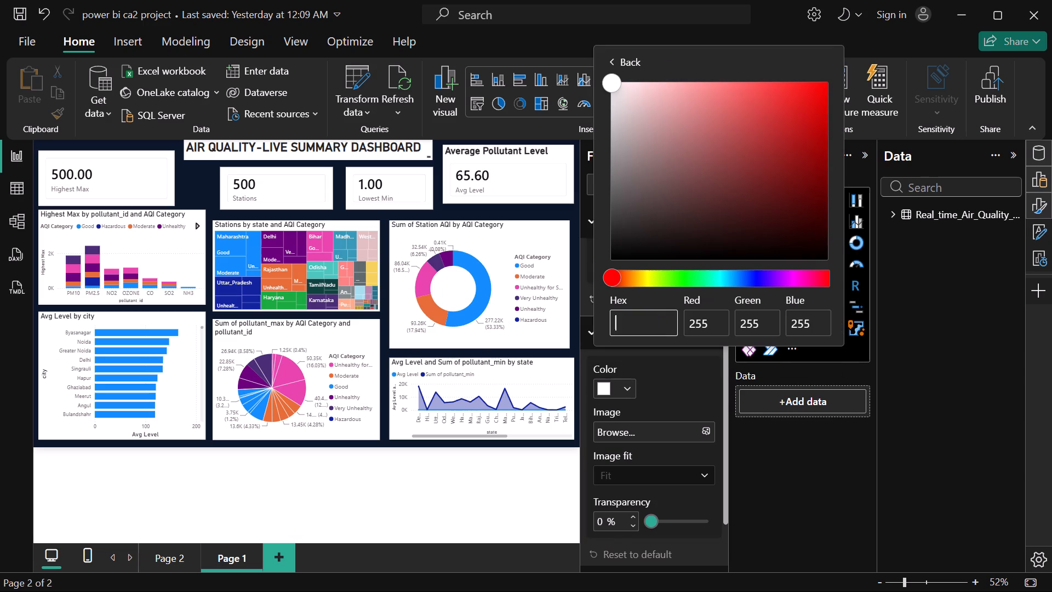
pyautogui.hotkey('shift', '#')
pyautogui.press('0')
pyautogui.press('b')
pyautogui.press('1')
pyautogui.press('7')
pyautogui.write('2A')
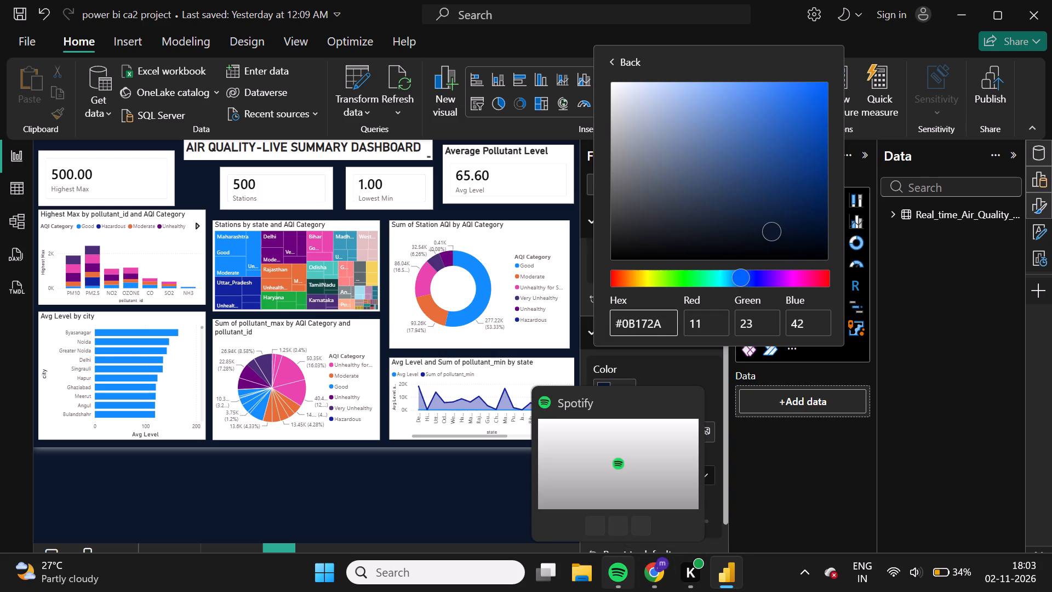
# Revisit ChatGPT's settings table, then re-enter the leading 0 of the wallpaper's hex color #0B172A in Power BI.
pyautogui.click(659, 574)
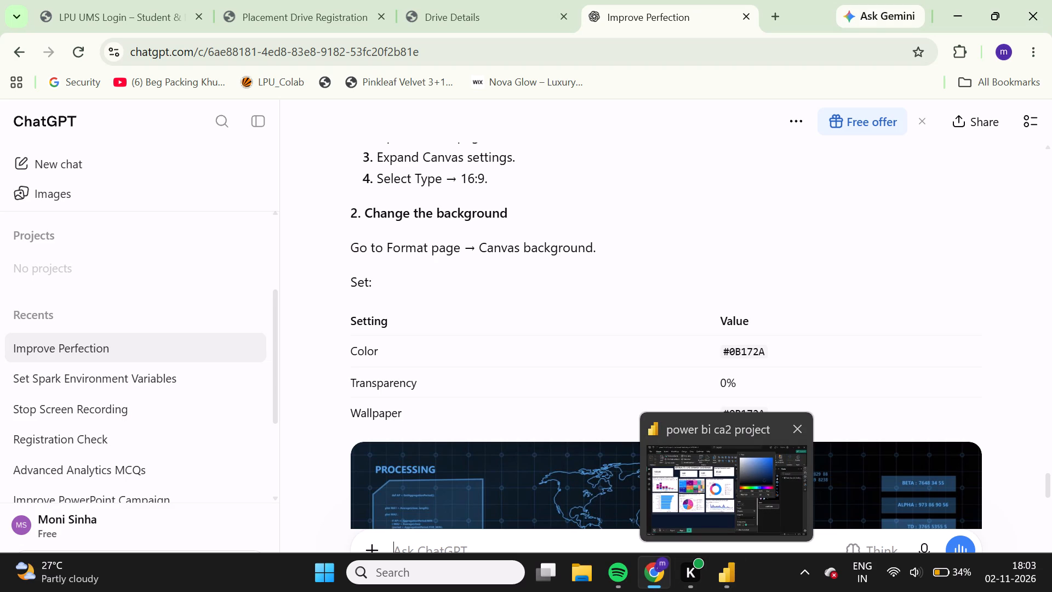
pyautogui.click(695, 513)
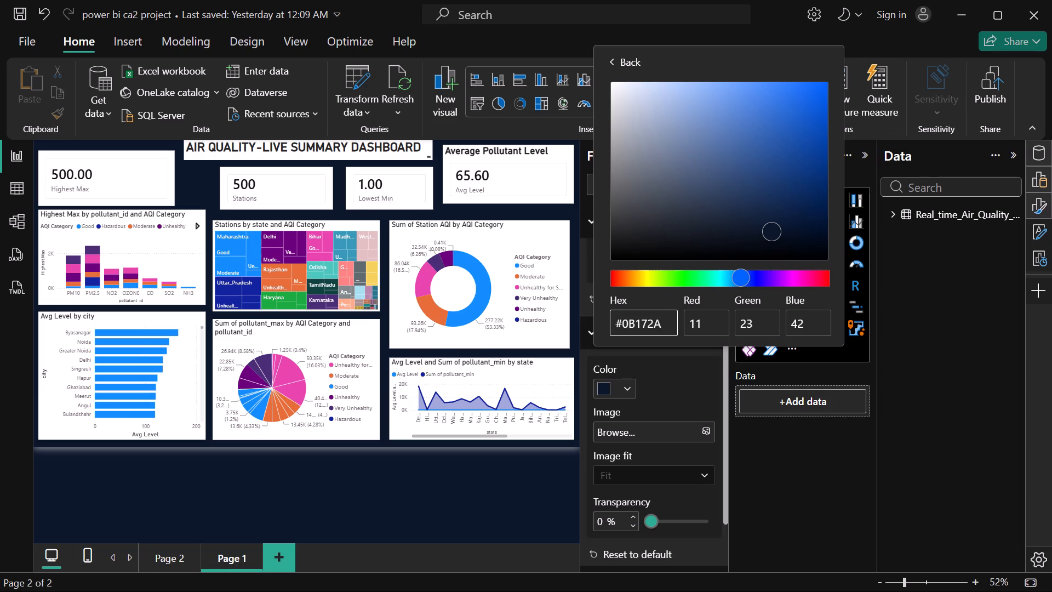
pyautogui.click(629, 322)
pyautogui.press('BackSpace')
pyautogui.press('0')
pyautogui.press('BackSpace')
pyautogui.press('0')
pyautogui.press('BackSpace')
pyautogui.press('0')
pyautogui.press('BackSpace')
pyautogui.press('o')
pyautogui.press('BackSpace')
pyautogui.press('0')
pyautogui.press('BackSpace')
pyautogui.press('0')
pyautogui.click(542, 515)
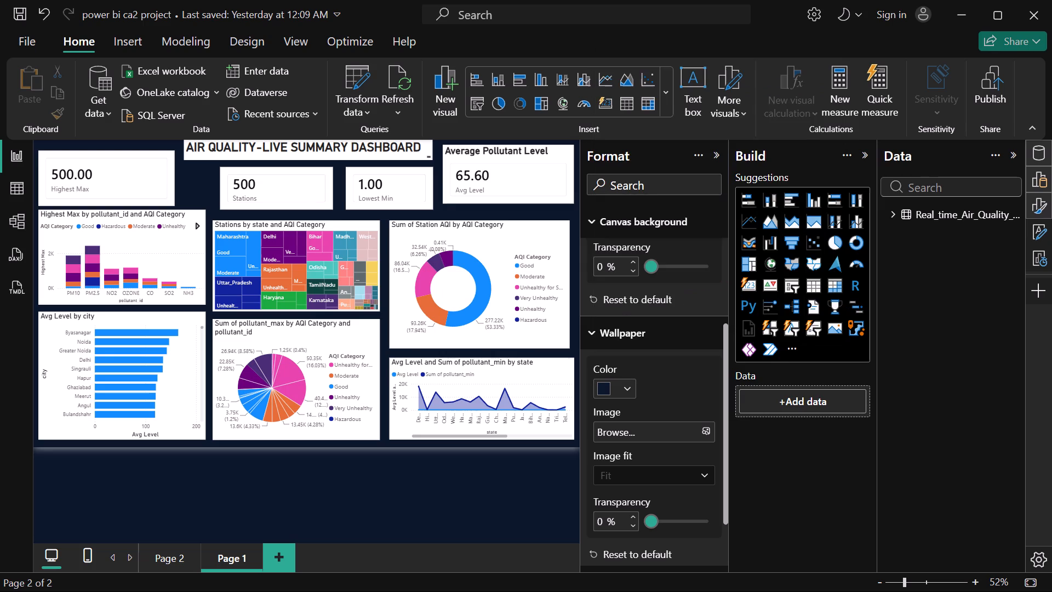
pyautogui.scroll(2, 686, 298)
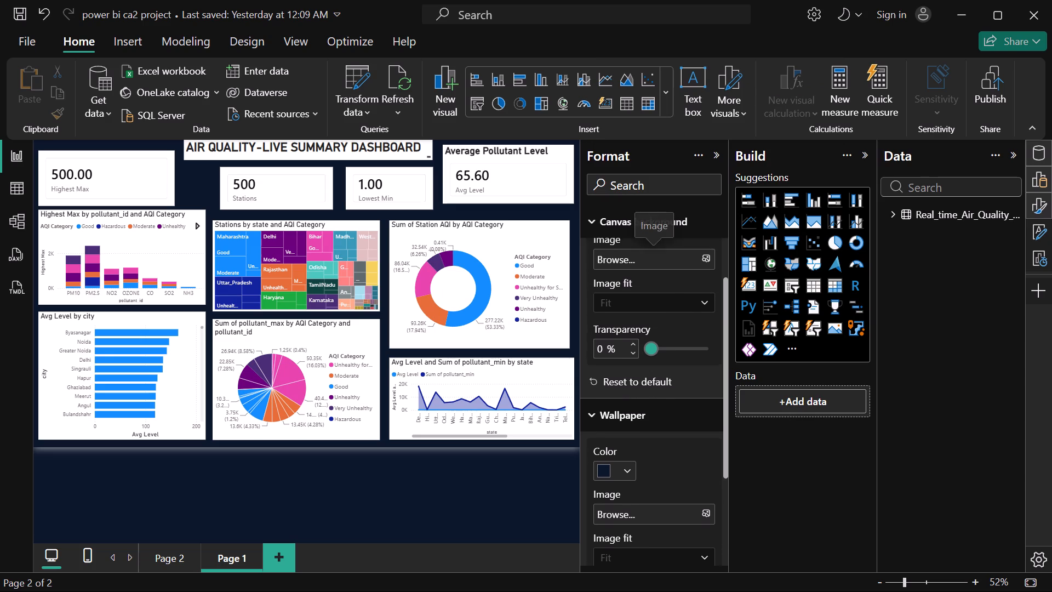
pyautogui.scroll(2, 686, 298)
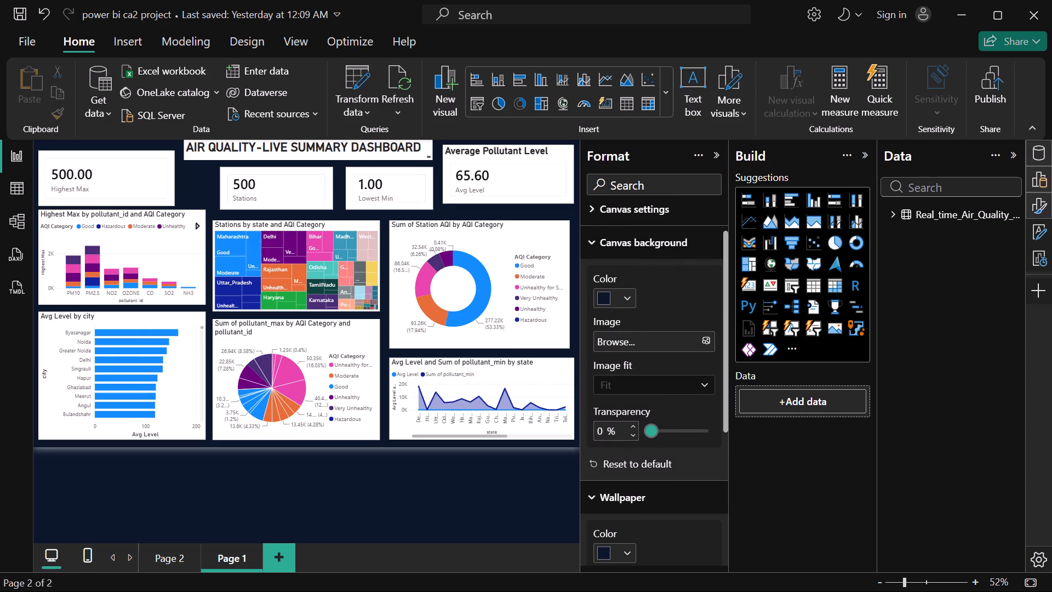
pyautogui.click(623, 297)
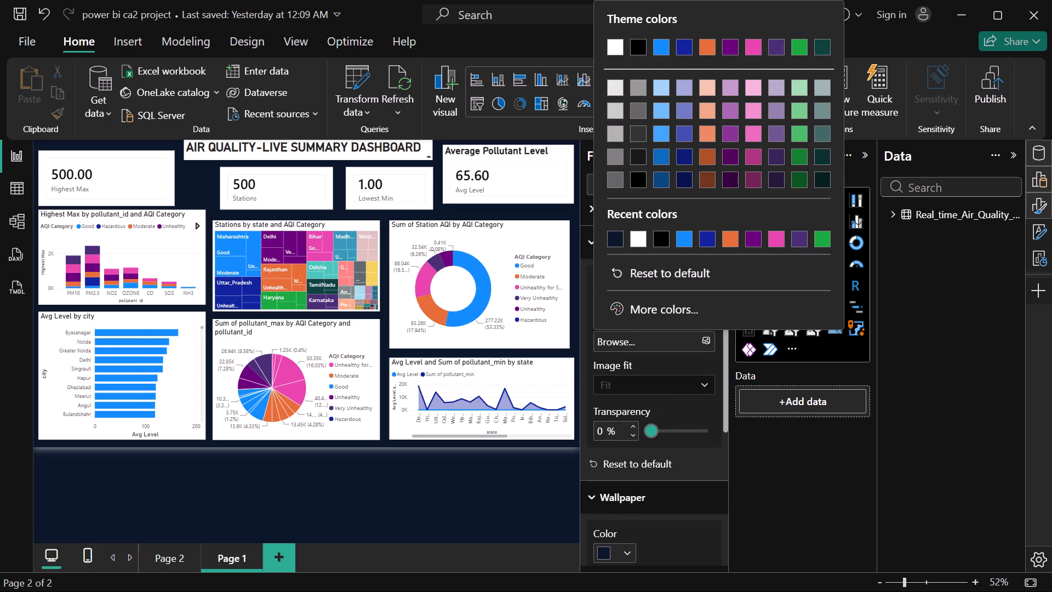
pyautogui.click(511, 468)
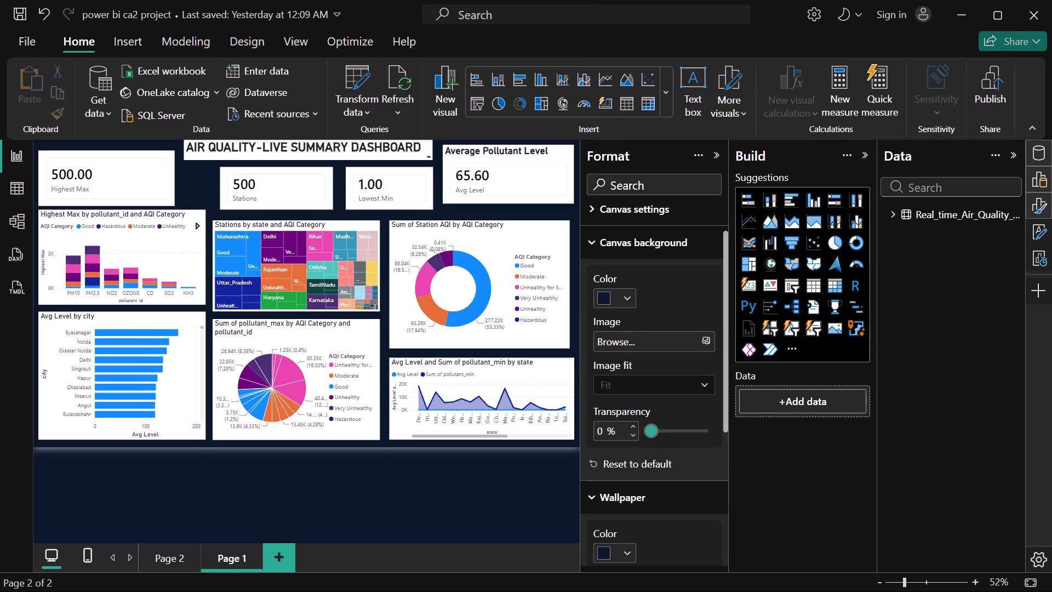
# Hide the page formatting options to give the report canvas more room.
pyautogui.click(717, 150)
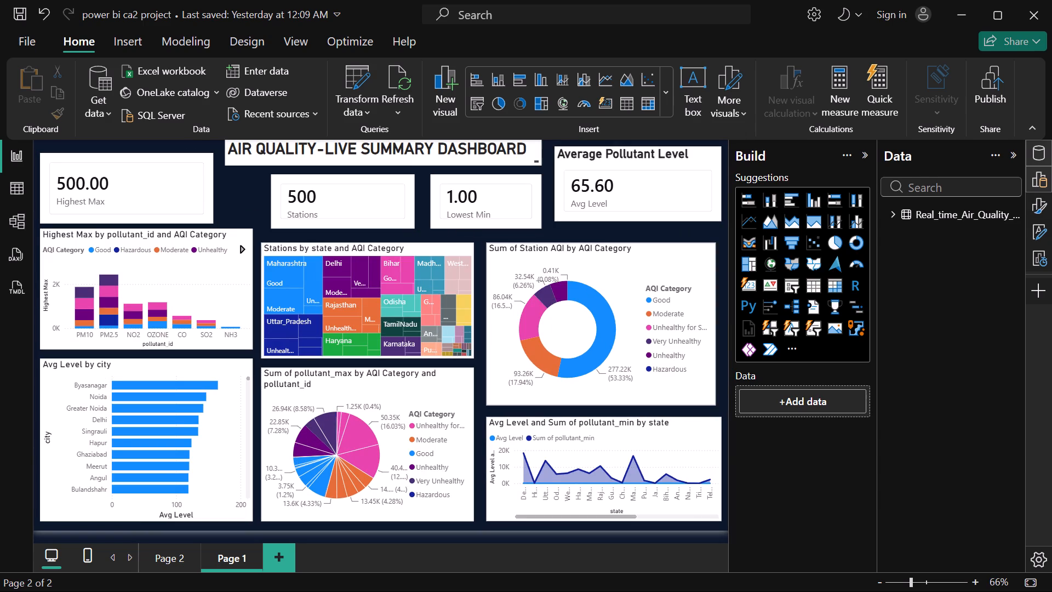
pyautogui.scroll(-3, 533, 511)
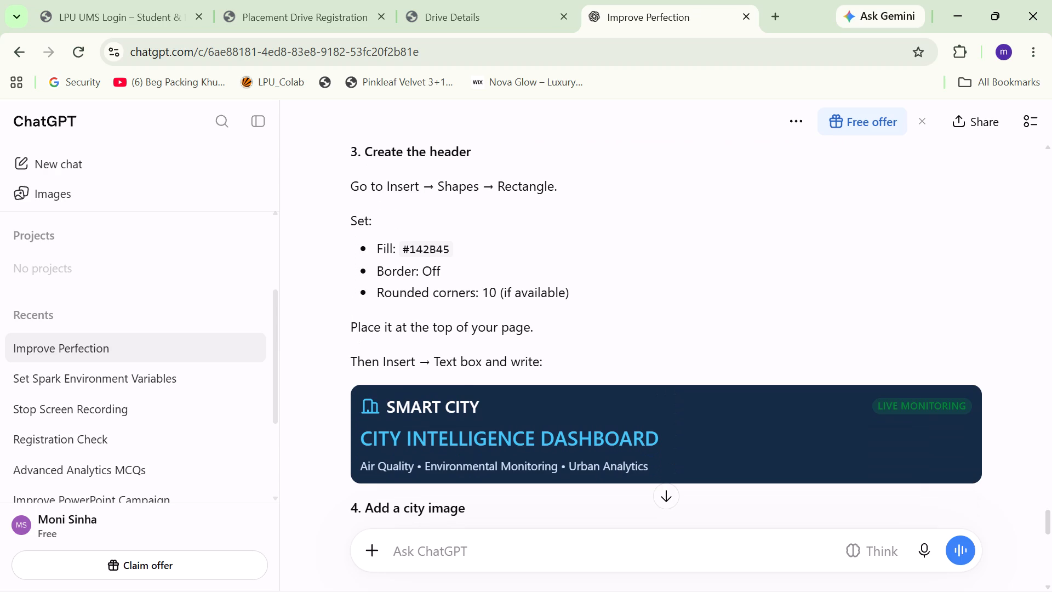
pyautogui.scroll(3, 675, 349)
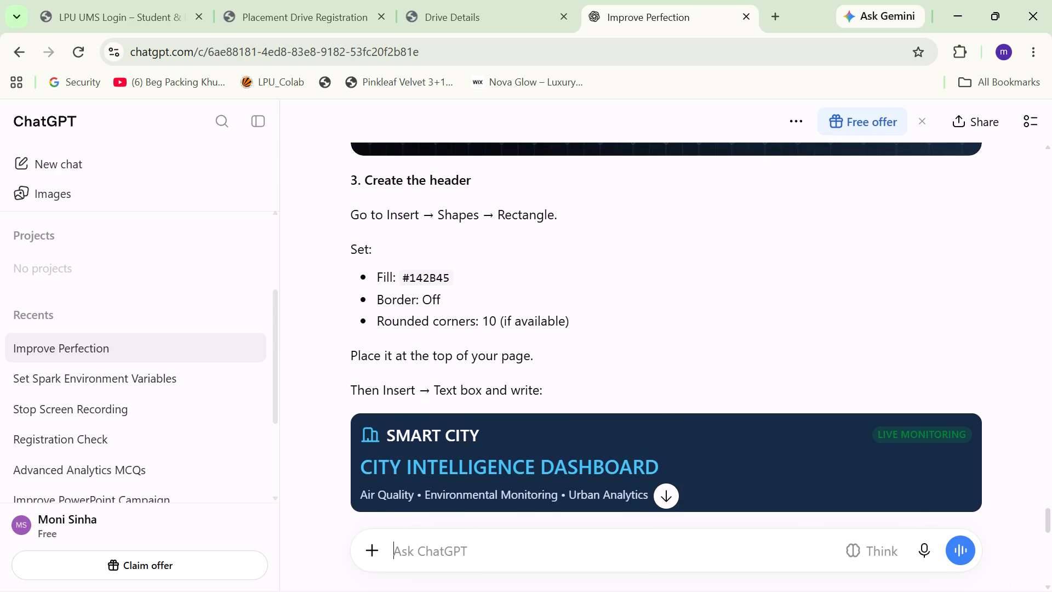
pyautogui.scroll(2, 675, 349)
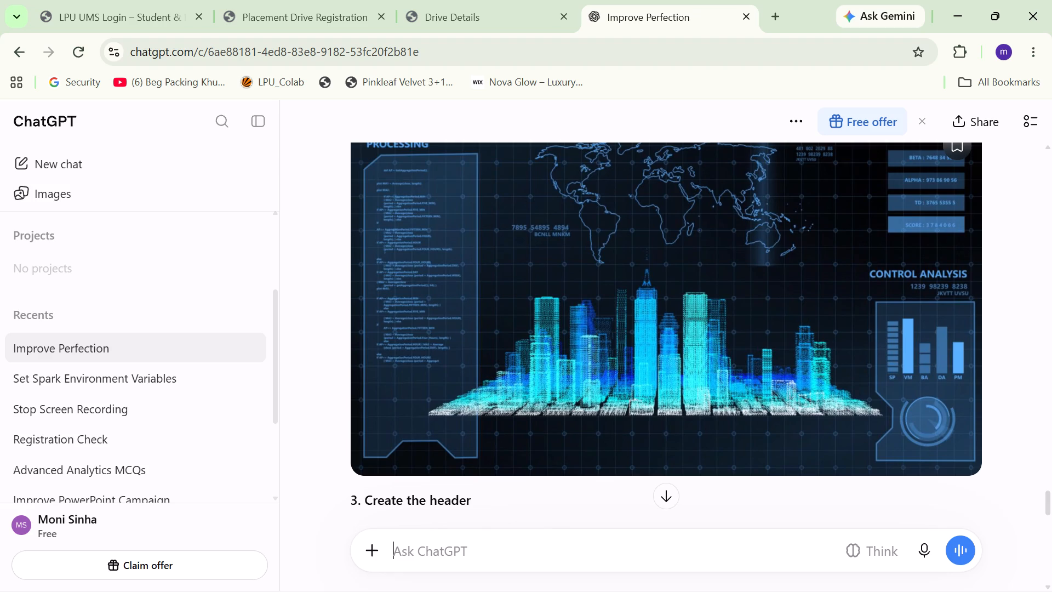
pyautogui.scroll(-3, 675, 349)
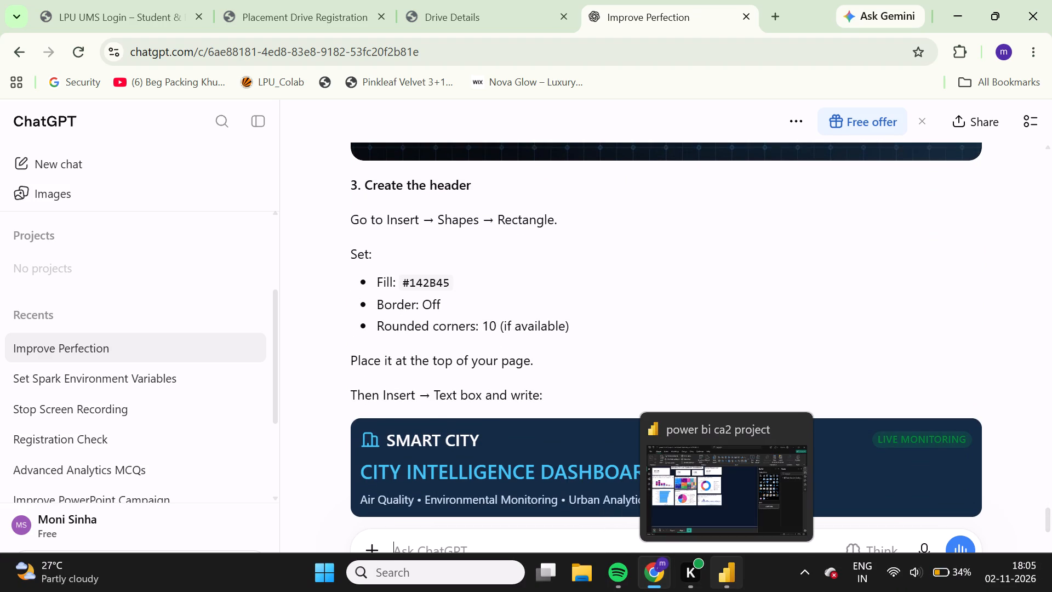
# Return to Power BI and insert a plain rectangle shape on Page 1 for the header.
pyautogui.click(739, 573)
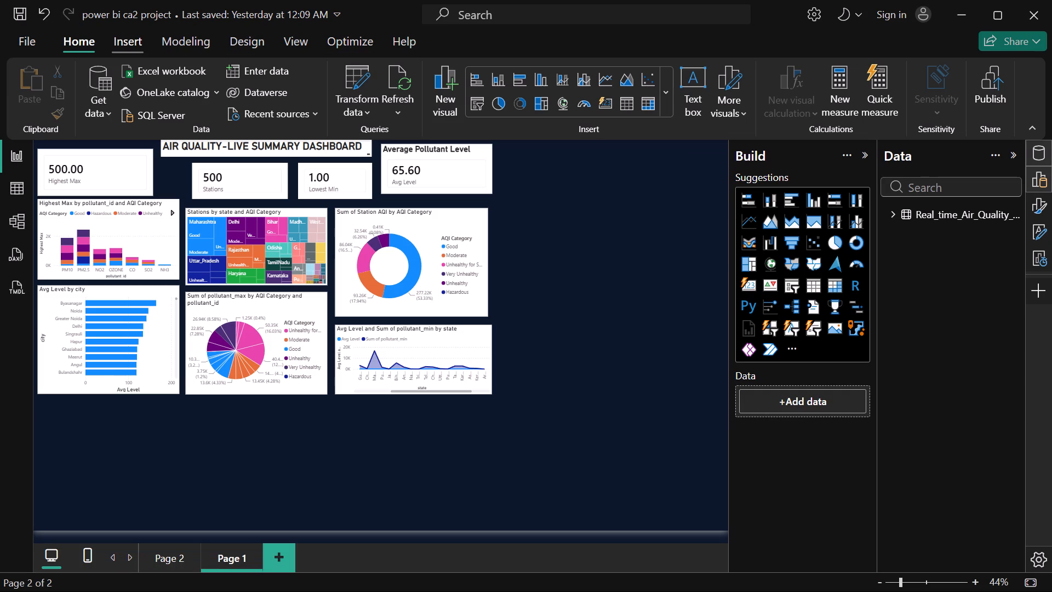
pyautogui.click(143, 39)
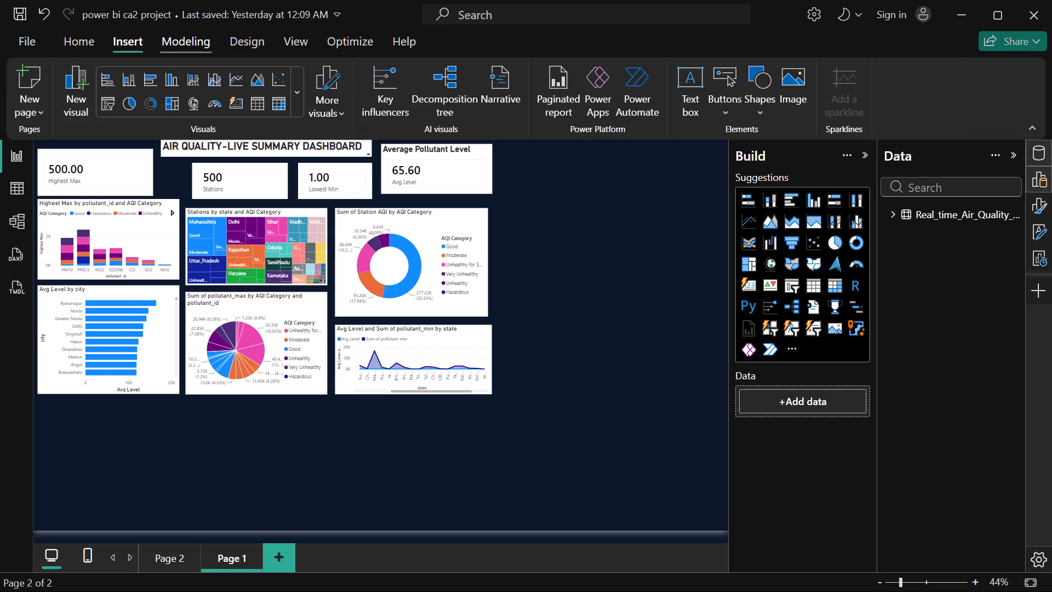
pyautogui.click(761, 106)
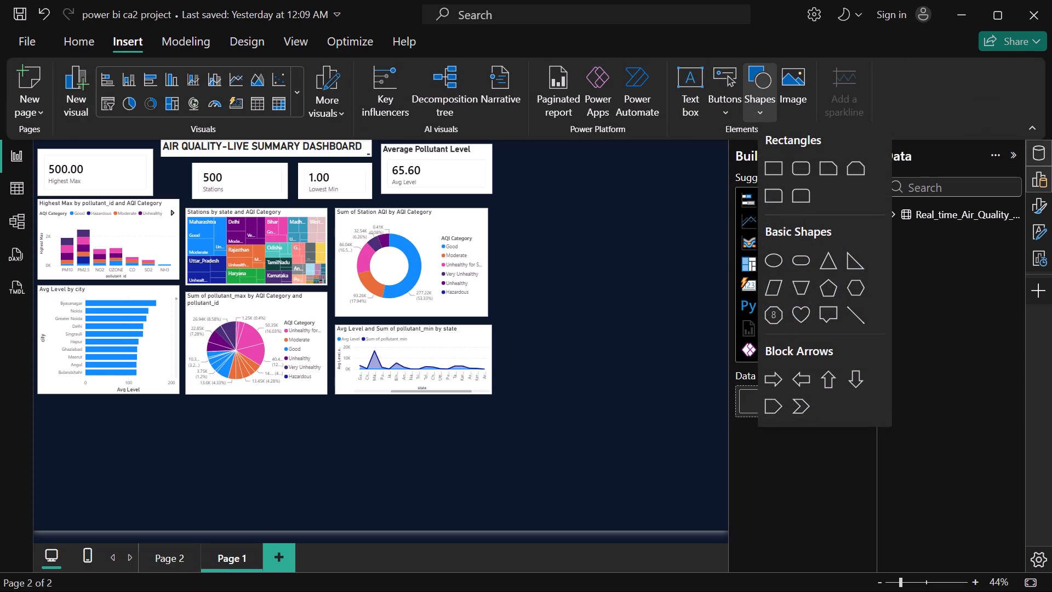
pyautogui.click(777, 170)
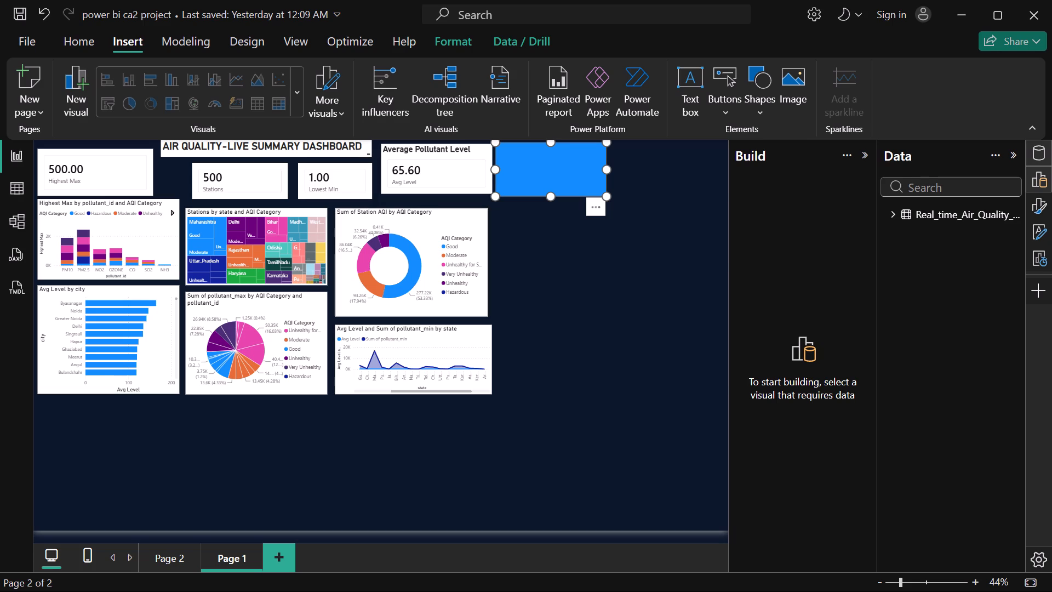
pyautogui.click(560, 448)
# Move the pollutant_min by state area chart to the page's lower-right corner and the Station AQI donut chart down toward the centre.
pyautogui.moveTo(469, 365); pyautogui.dragTo(510, 409)
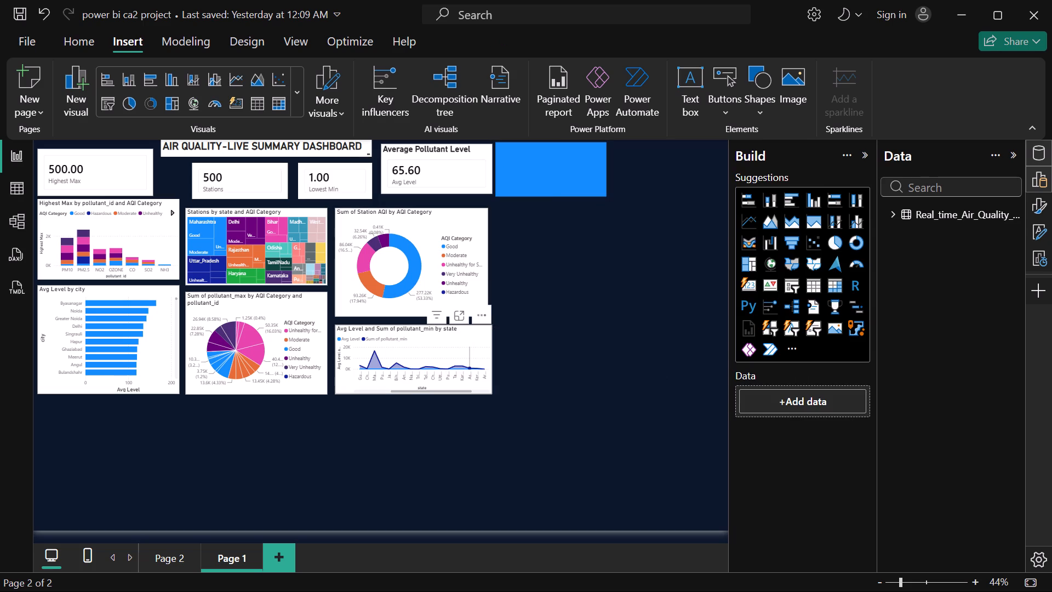
pyautogui.moveTo(510, 409); pyautogui.dragTo(561, 452)
pyautogui.moveTo(482, 448); pyautogui.dragTo(616, 477)
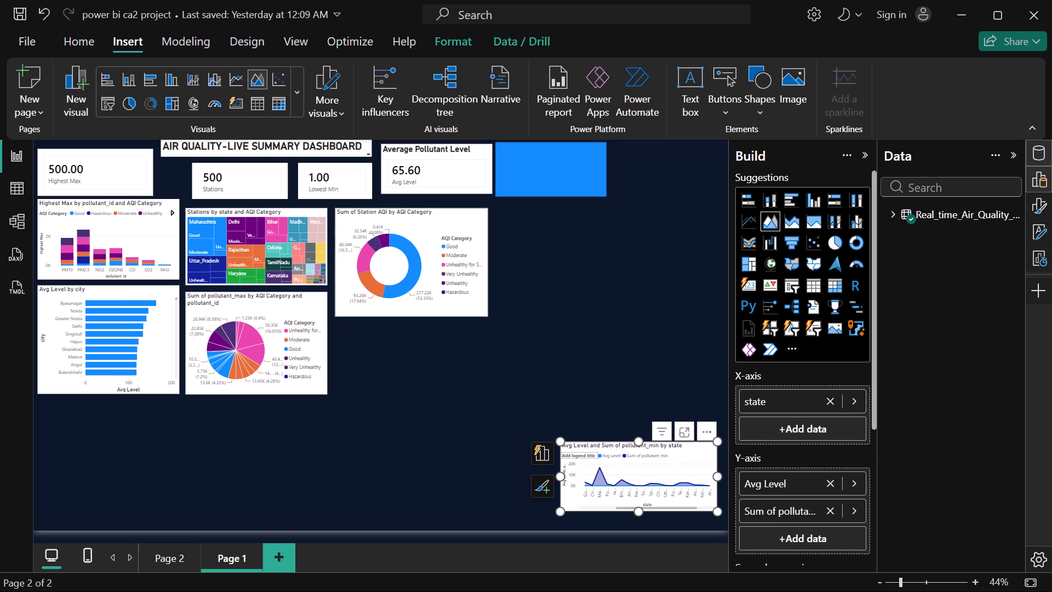
pyautogui.click(391, 236)
pyautogui.moveTo(401, 246); pyautogui.dragTo(476, 369)
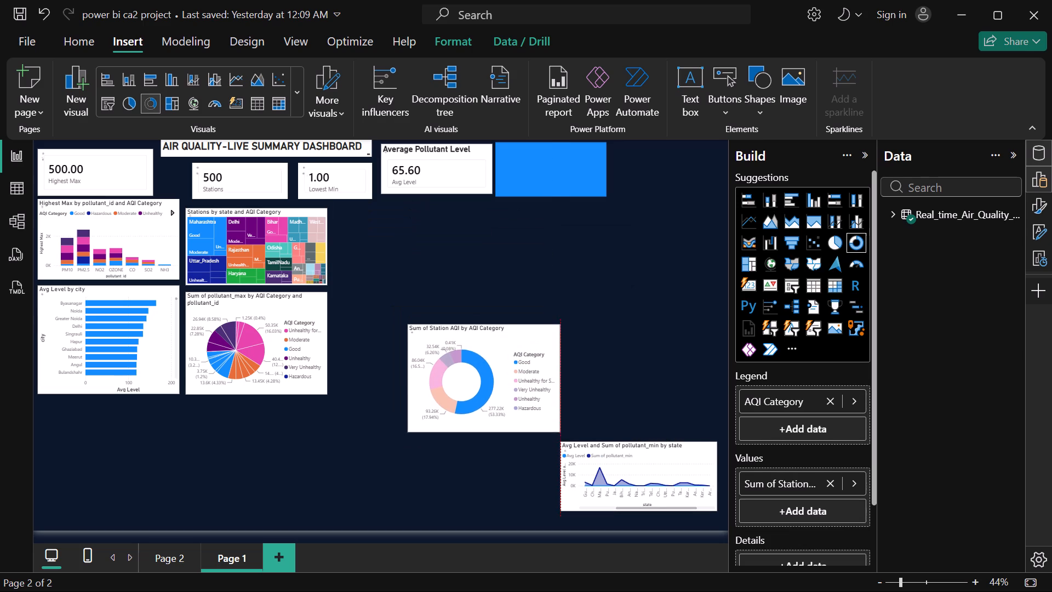
pyautogui.moveTo(476, 369); pyautogui.dragTo(479, 374)
# Move the pie and city bar charts to the page bottom, with the Stations treemap and pollutant column chart directly above them.
pyautogui.moveTo(250, 312); pyautogui.dragTo(302, 425)
pyautogui.moveTo(112, 328); pyautogui.dragTo(140, 446)
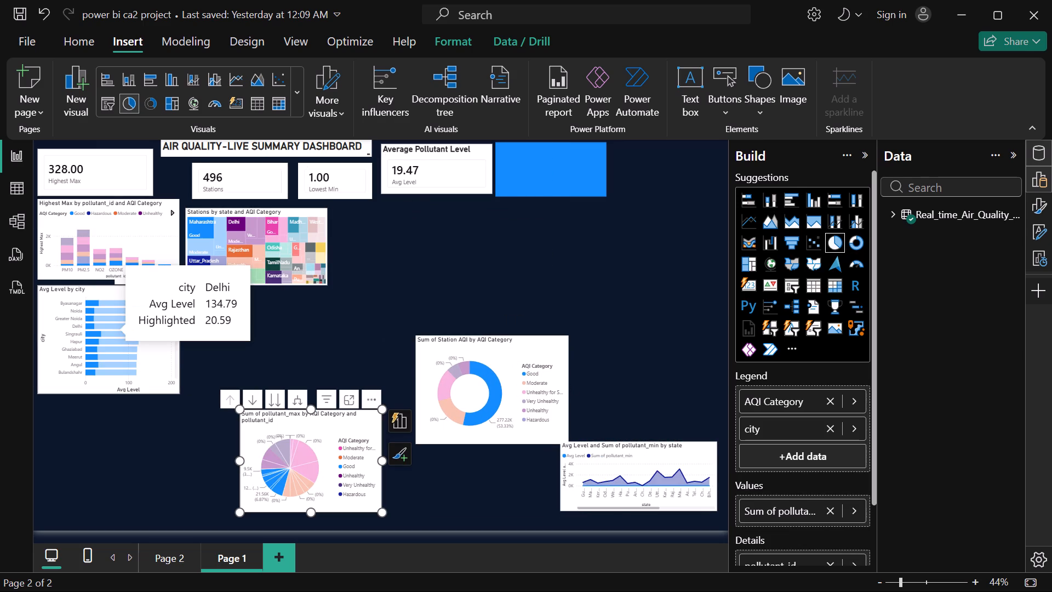
pyautogui.moveTo(140, 446); pyautogui.dragTo(141, 450)
pyautogui.moveTo(265, 247); pyautogui.dragTo(281, 280)
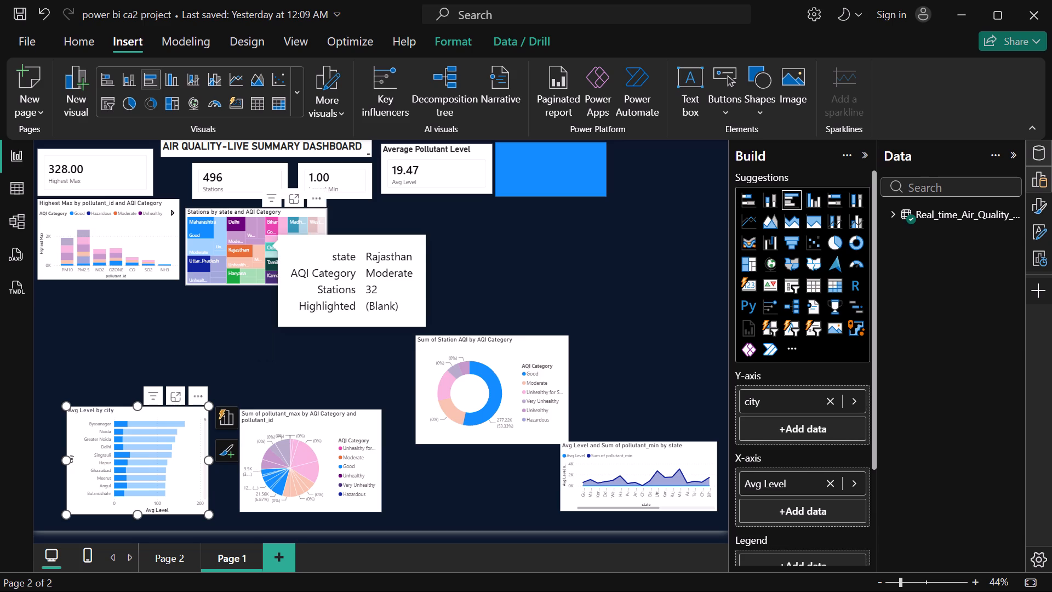
pyautogui.moveTo(281, 280); pyautogui.dragTo(319, 363)
pyautogui.moveTo(67, 226); pyautogui.dragTo(115, 353)
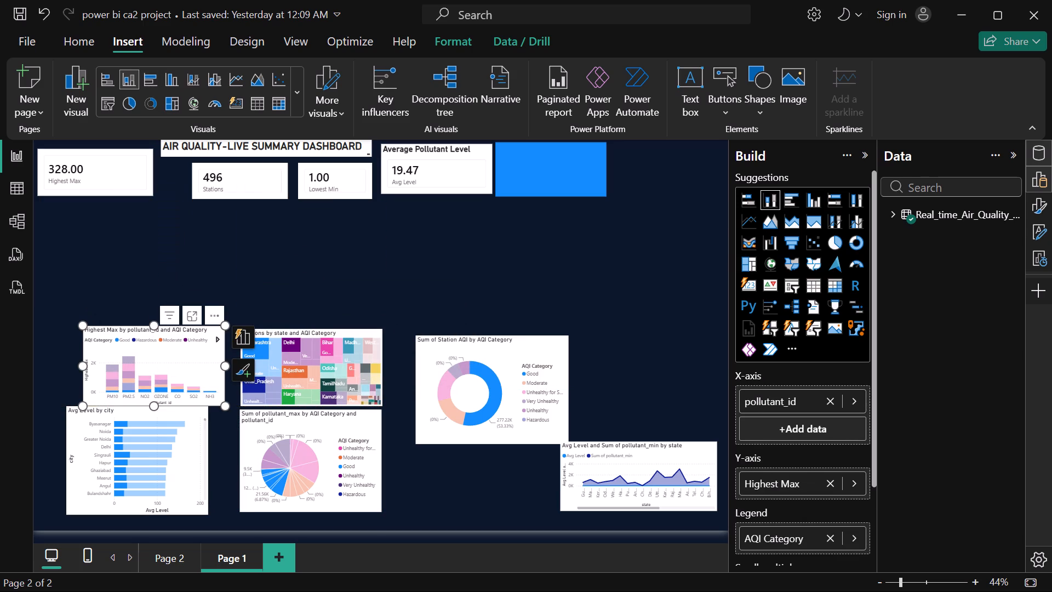
# Move the Highest Max, Stations, Lowest Min and Average Pollutant Level cards down to a row just above the charts.
pyautogui.moveTo(92, 163); pyautogui.dragTo(105, 275)
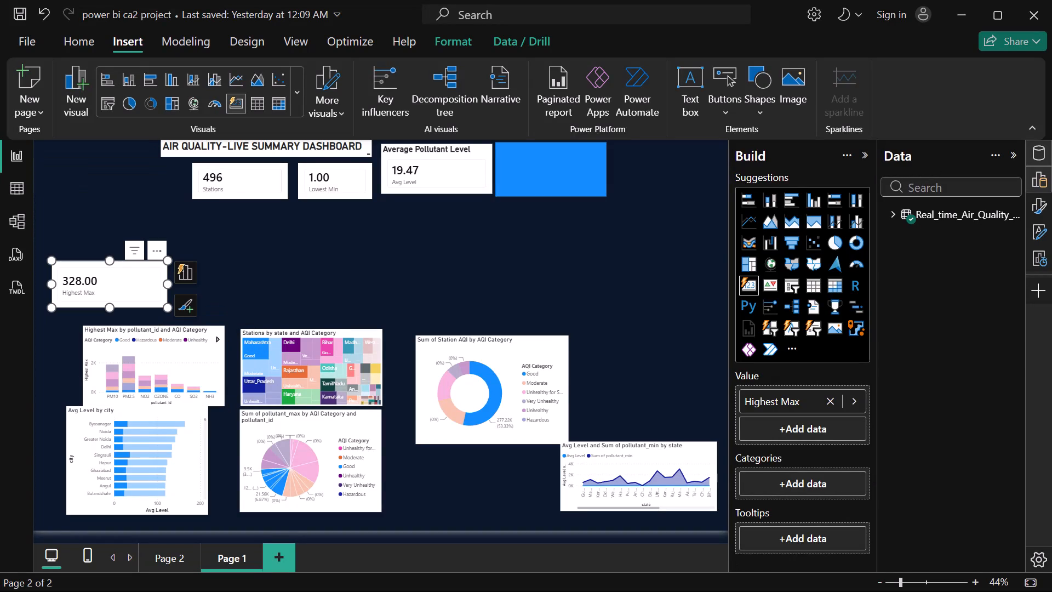
pyautogui.moveTo(235, 184); pyautogui.dragTo(258, 280)
pyautogui.moveTo(341, 184); pyautogui.dragTo(351, 200)
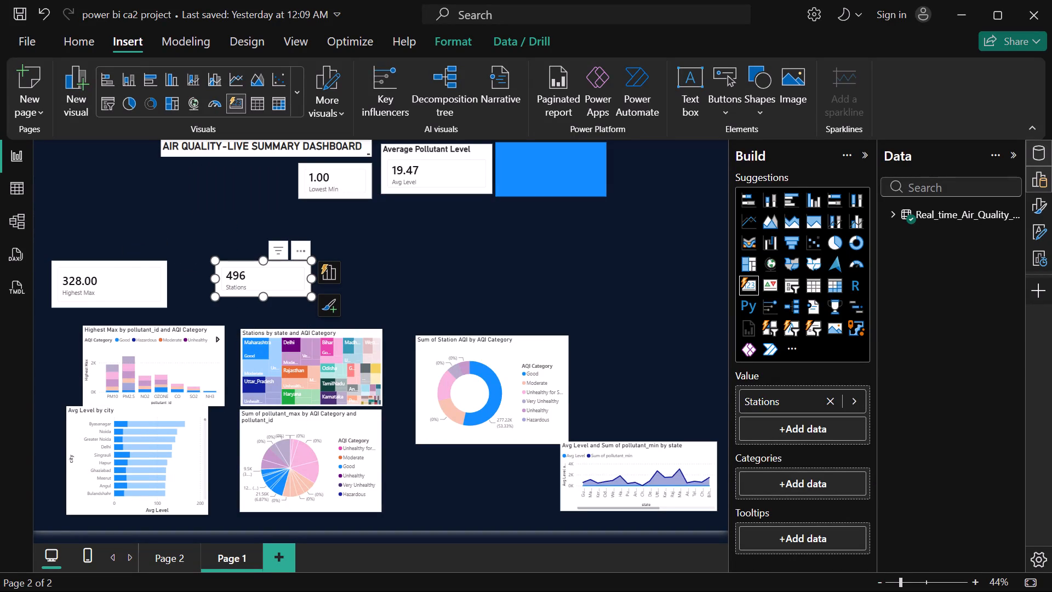
pyautogui.moveTo(351, 200); pyautogui.dragTo(382, 303)
pyautogui.moveTo(443, 162); pyautogui.dragTo(503, 295)
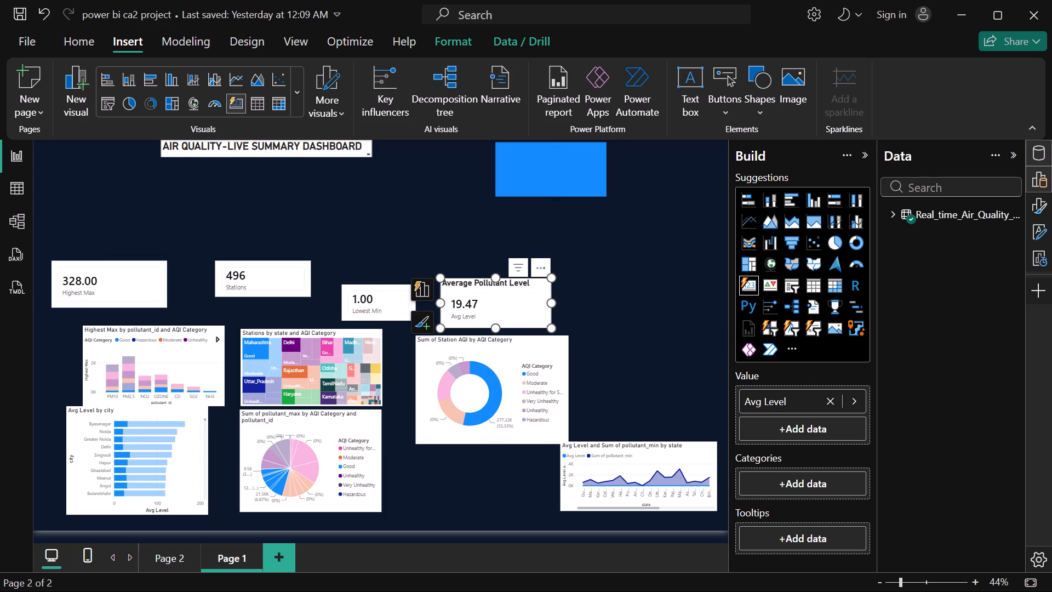
# Remove the "AIR QUALITY-LIVE SUMMARY DASHBOARD" title text box from Page 1.
pyautogui.click(276, 148)
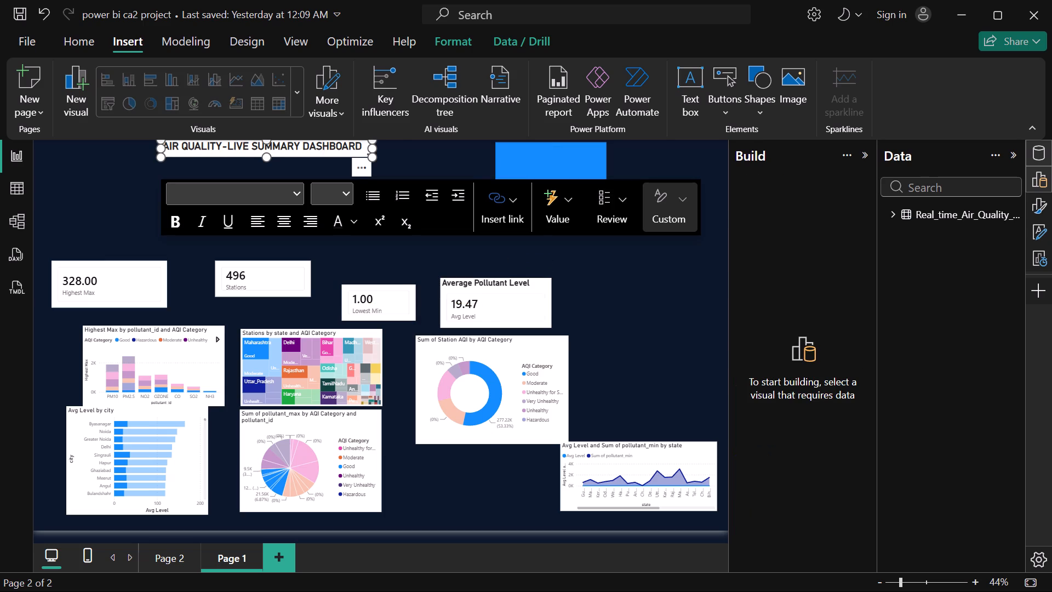
pyautogui.click(359, 170)
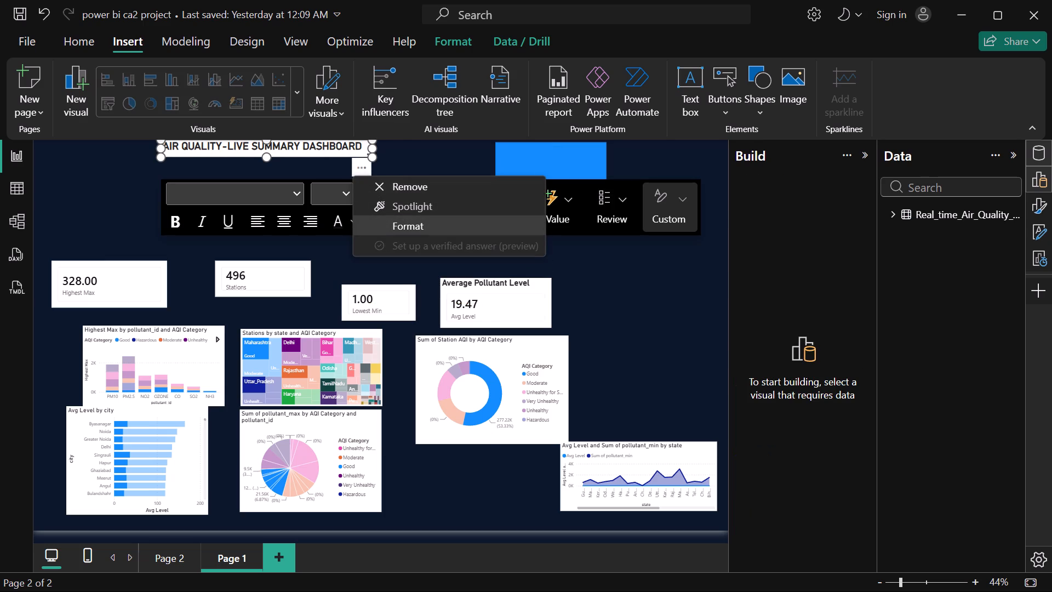
pyautogui.click(430, 182)
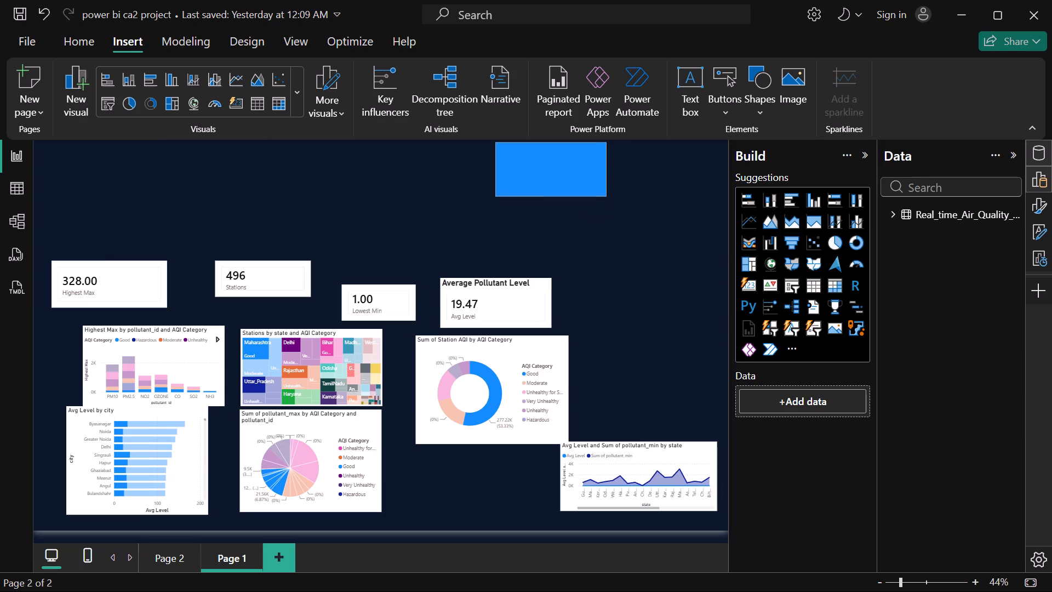
pyautogui.click(594, 207)
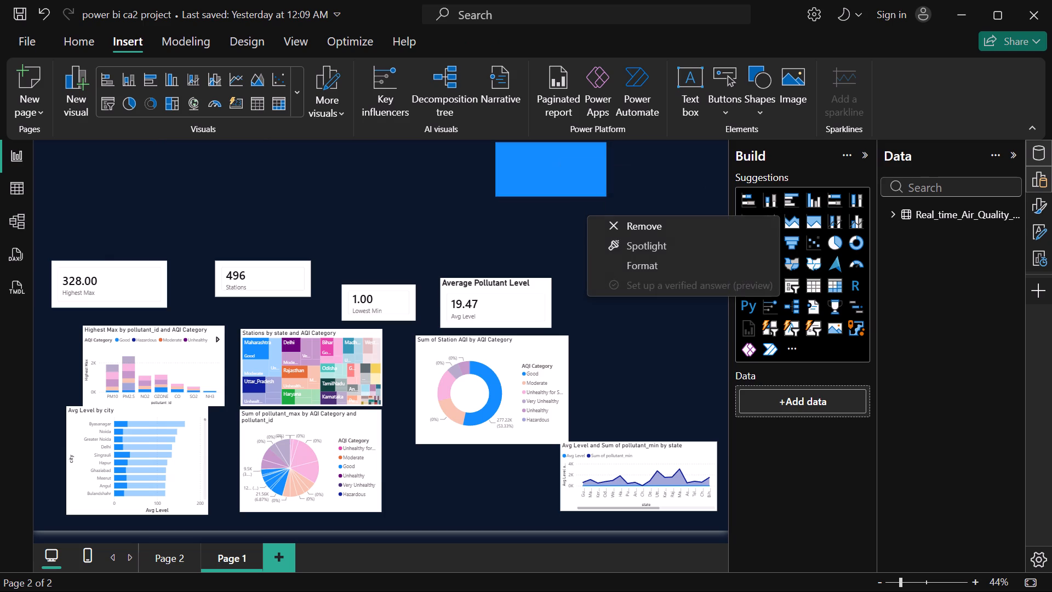
pyautogui.click(630, 261)
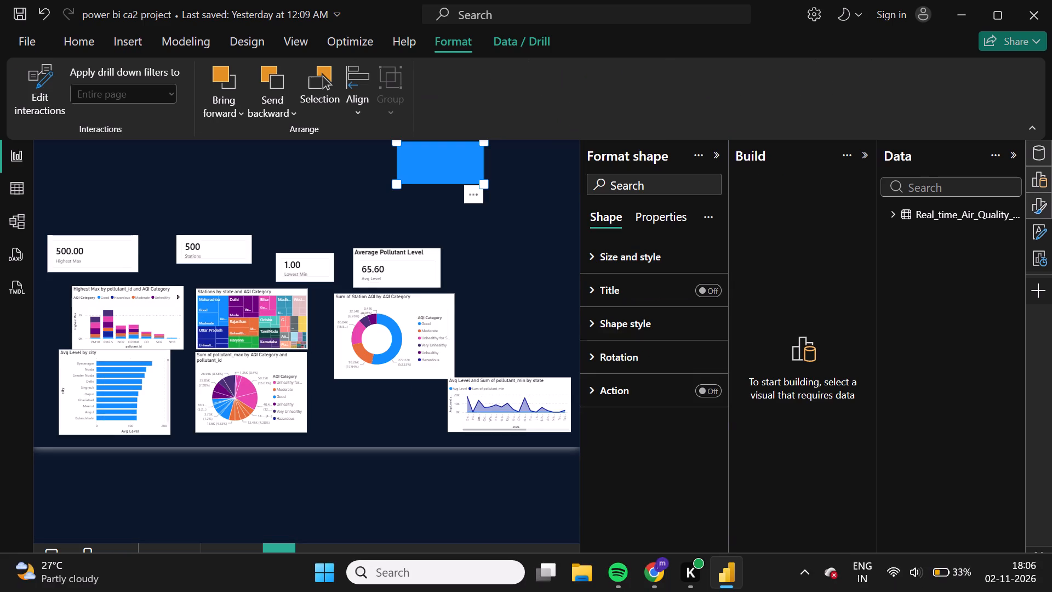
pyautogui.click(649, 578)
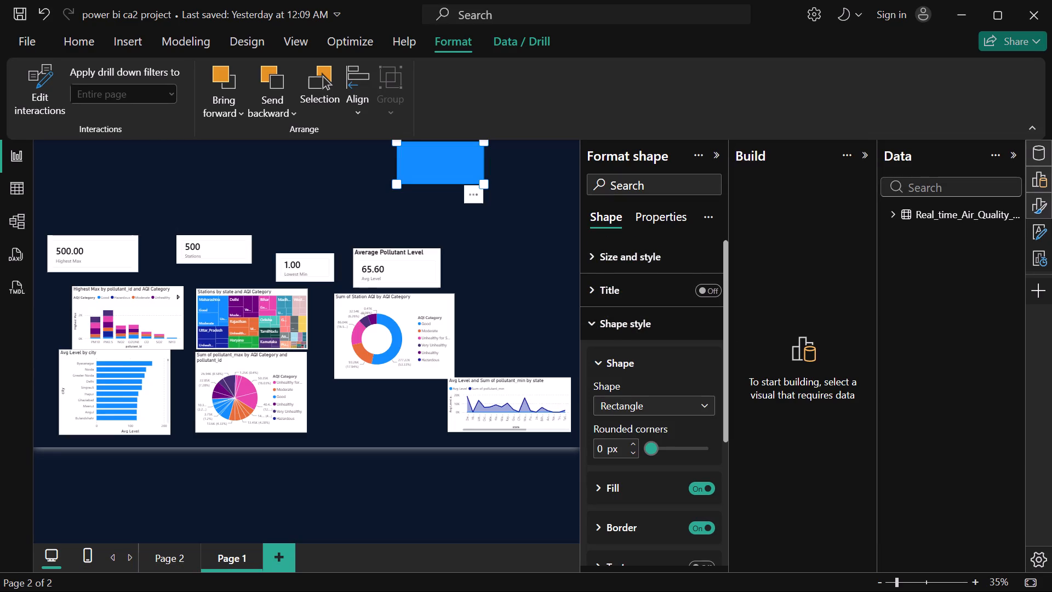
pyautogui.scroll(-1, 643, 400)
pyautogui.click(707, 437)
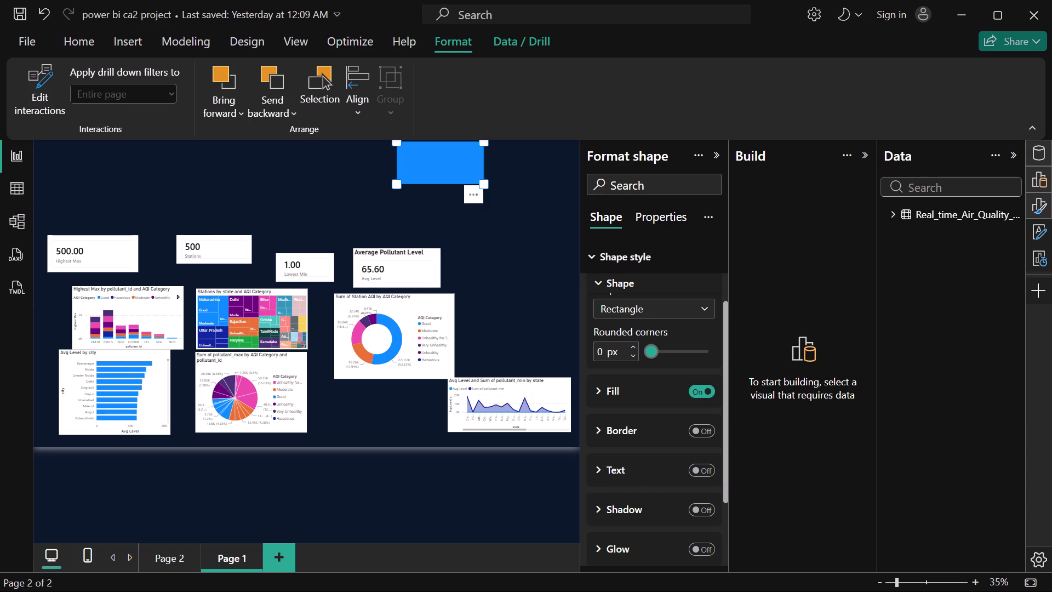
# Set the header rectangle's fill color to #142B45.
pyautogui.scroll(-3, 628, 503)
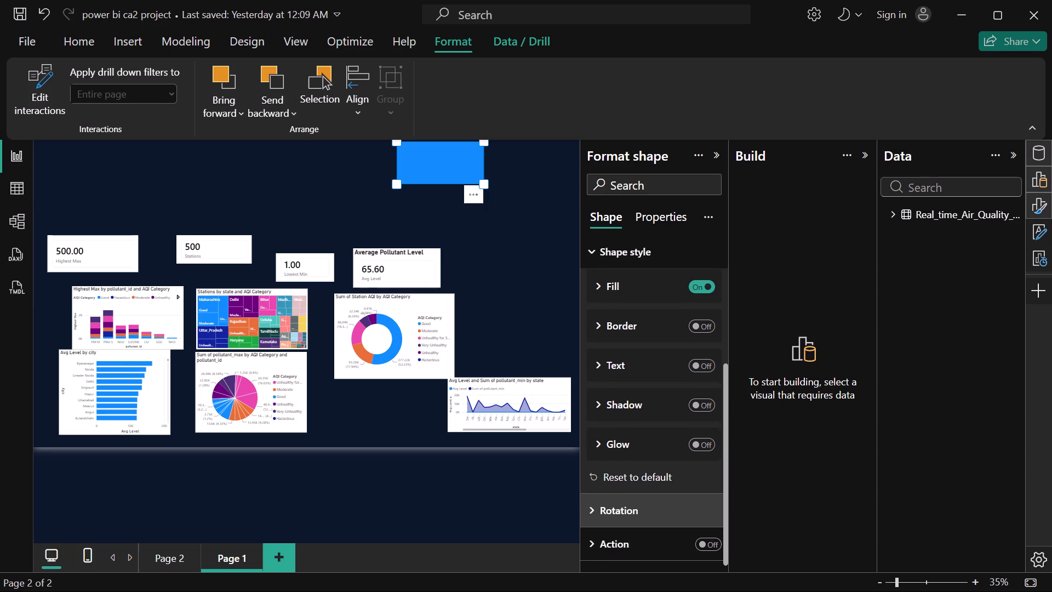
pyautogui.scroll(2, 628, 503)
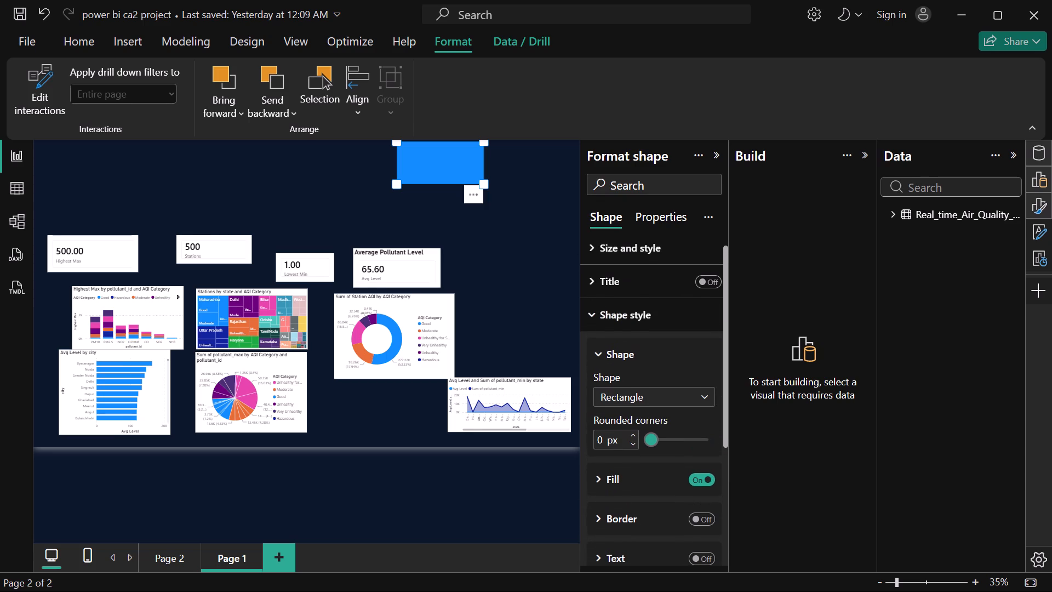
pyautogui.click(596, 255)
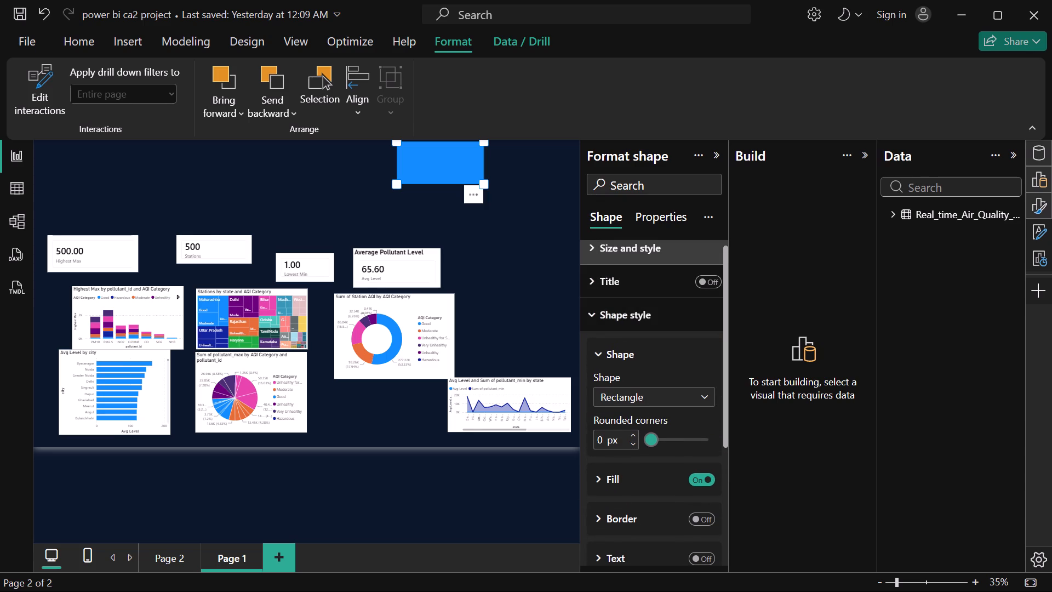
pyautogui.scroll(-2, 647, 475)
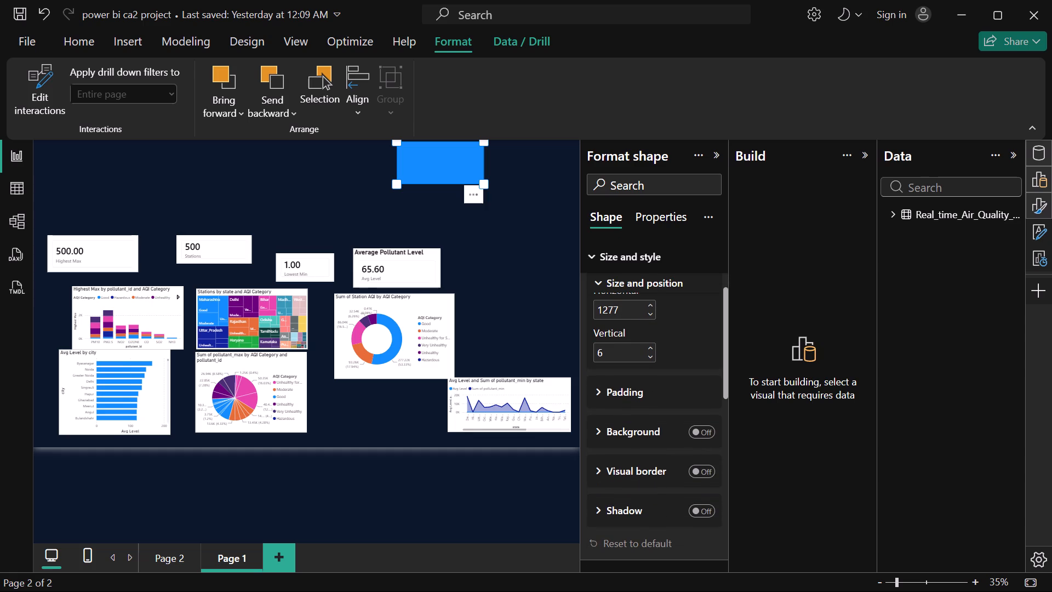
pyautogui.scroll(-3, 620, 525)
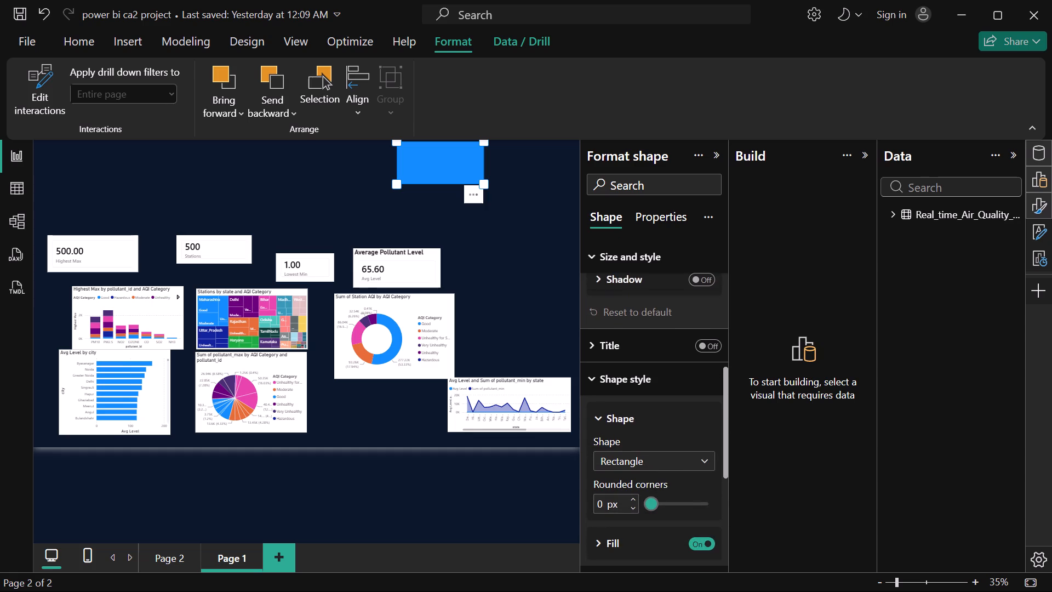
pyautogui.scroll(-1, 620, 525)
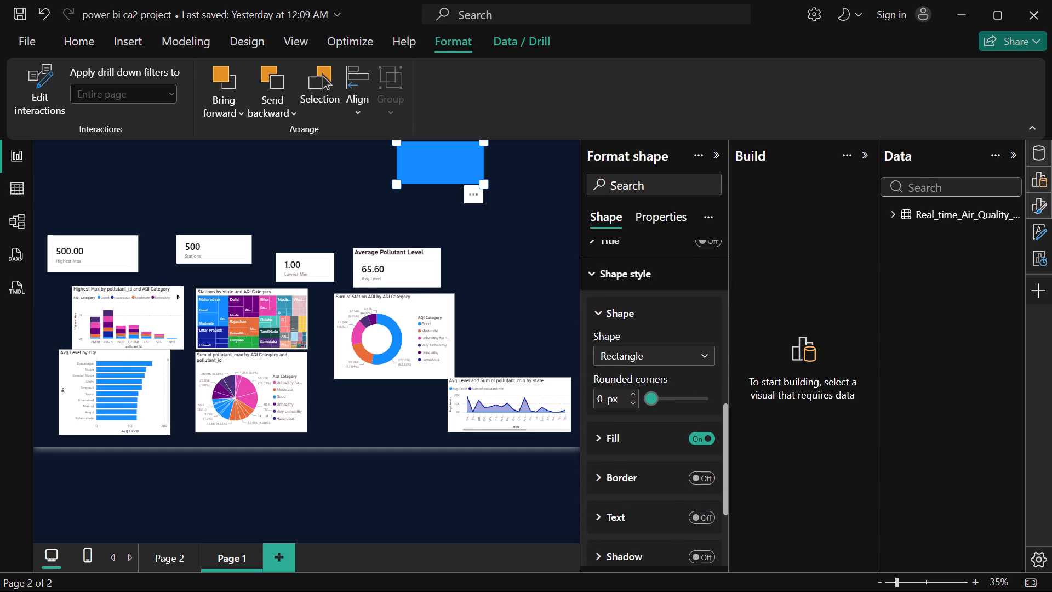
pyautogui.click(596, 434)
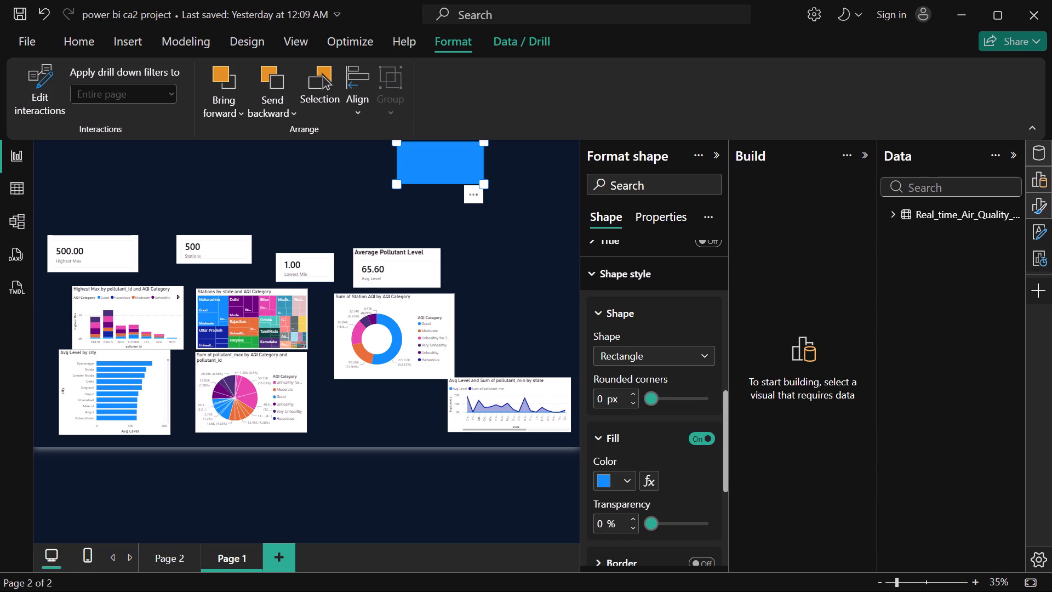
pyautogui.click(631, 476)
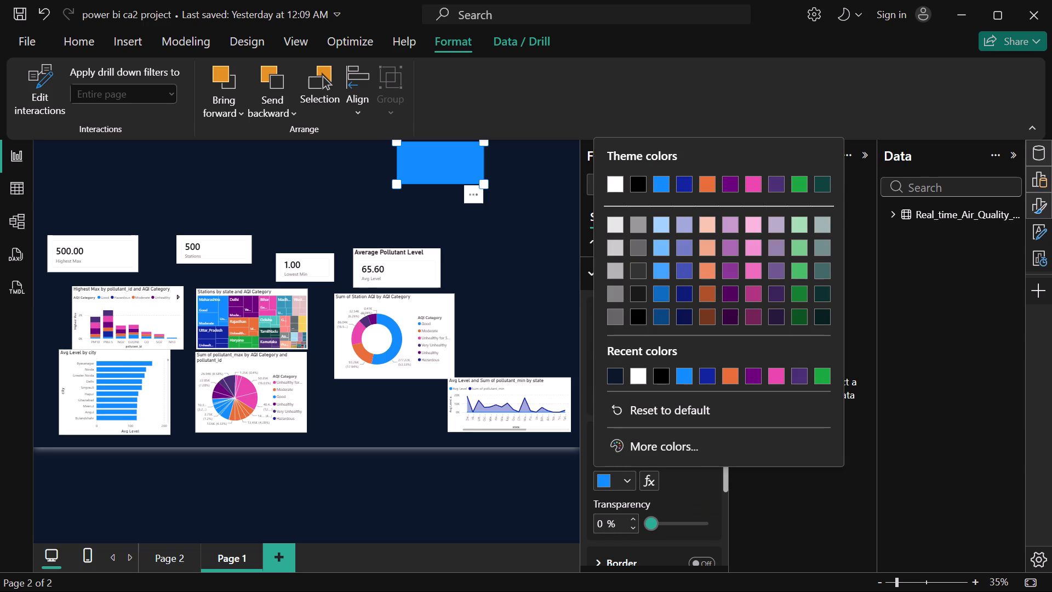
pyautogui.click(668, 441)
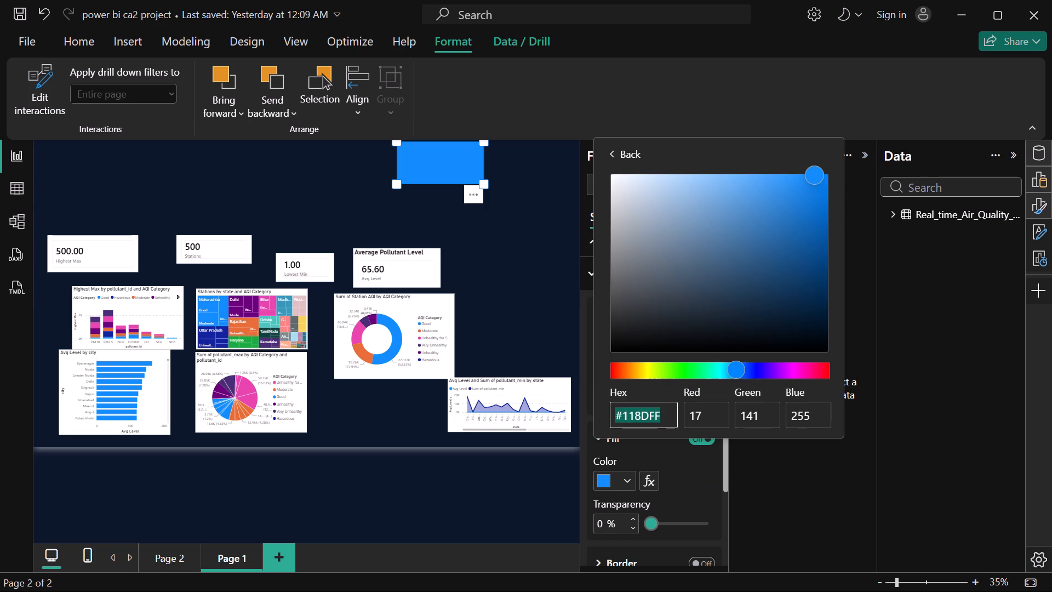
pyautogui.press('BackSpace')
pyautogui.hotkey('shift', '#')
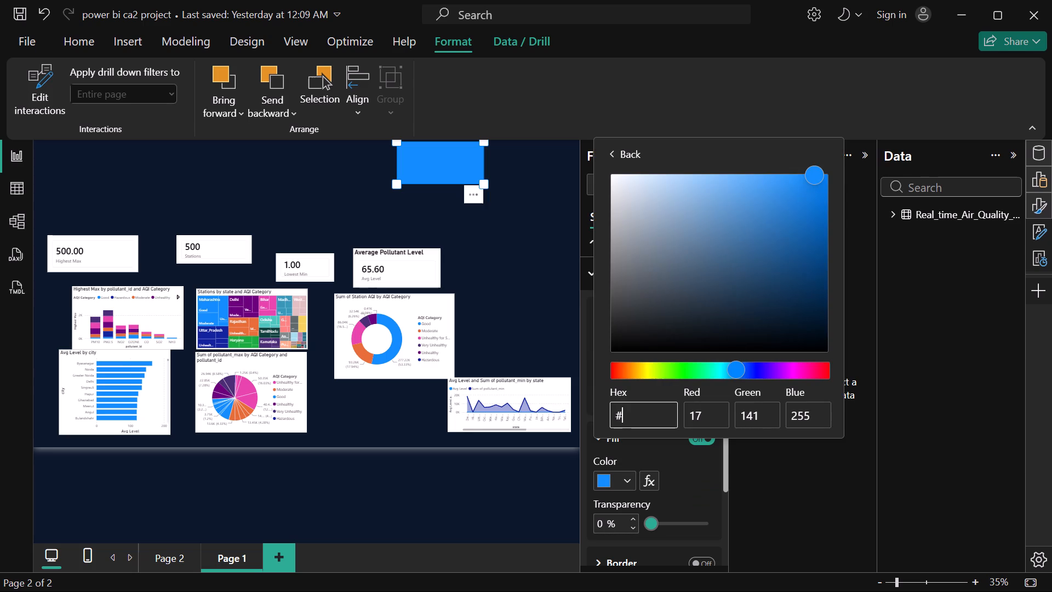
pyautogui.write('142')
pyautogui.press('b')
pyautogui.write('45')
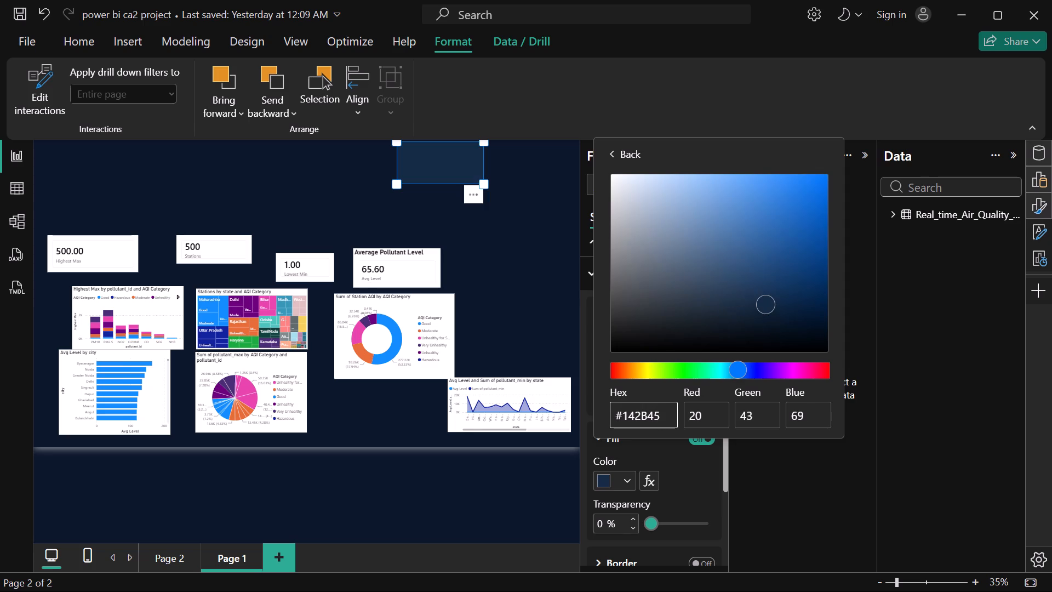
pyautogui.click(527, 253)
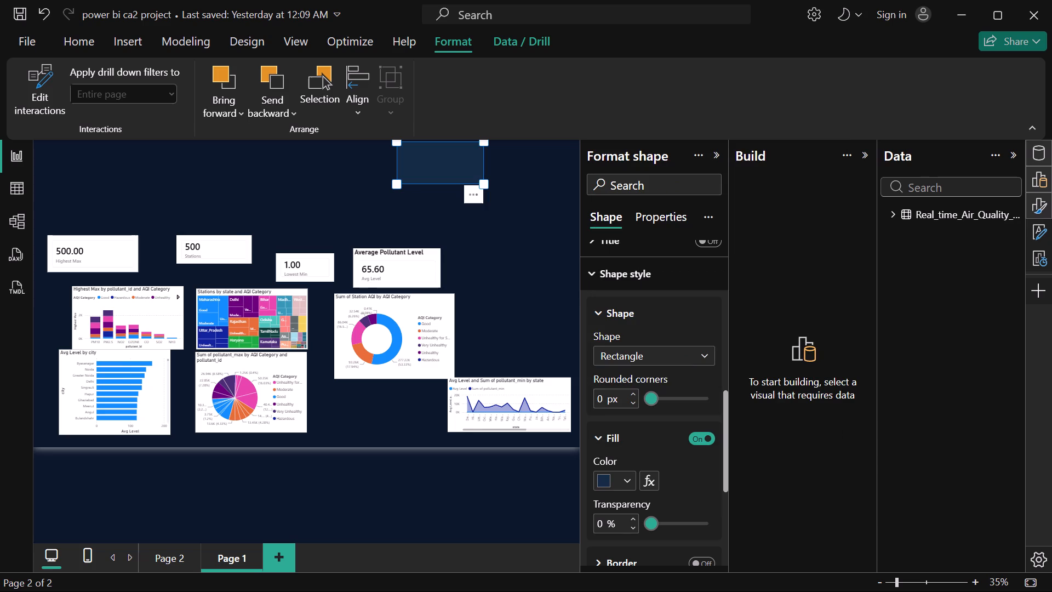
# Turn on the header rectangle's title, leaving its text empty, and check the header wording in ChatGPT before returning to Power BI.
pyautogui.scroll(2, 651, 351)
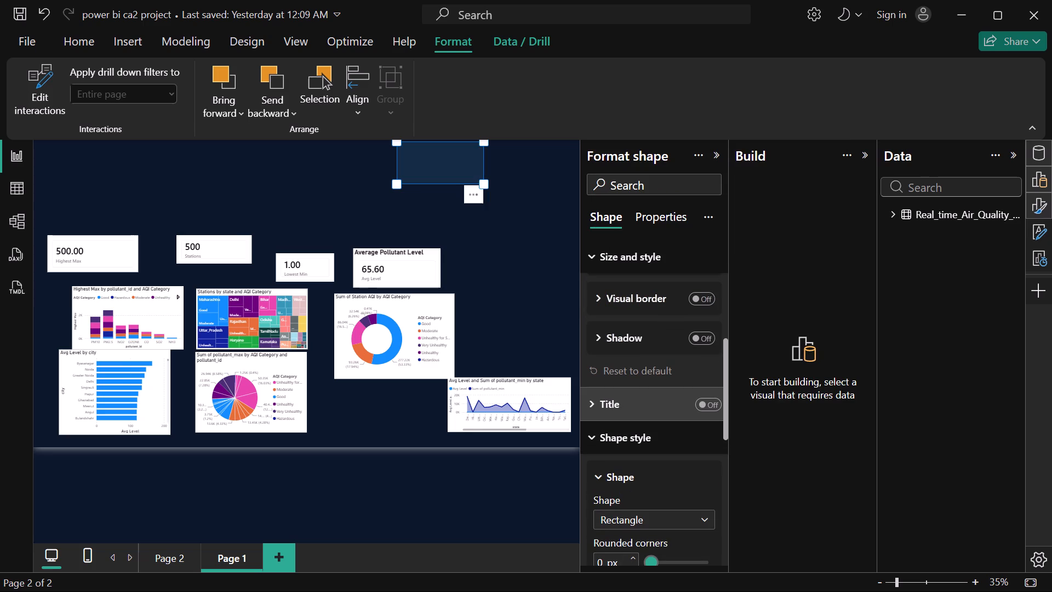
pyautogui.click(587, 394)
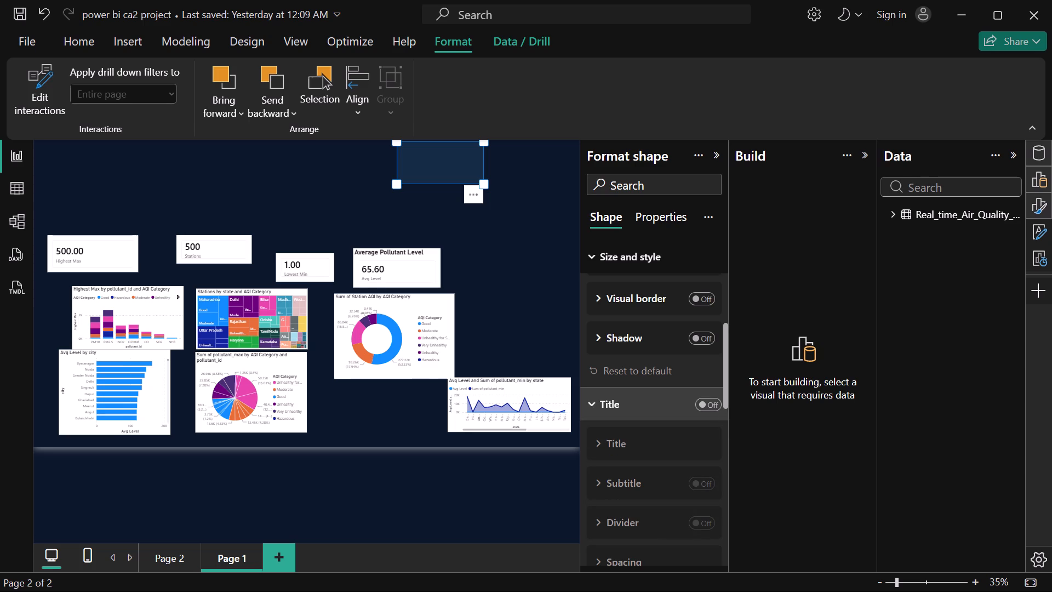
pyautogui.click(704, 407)
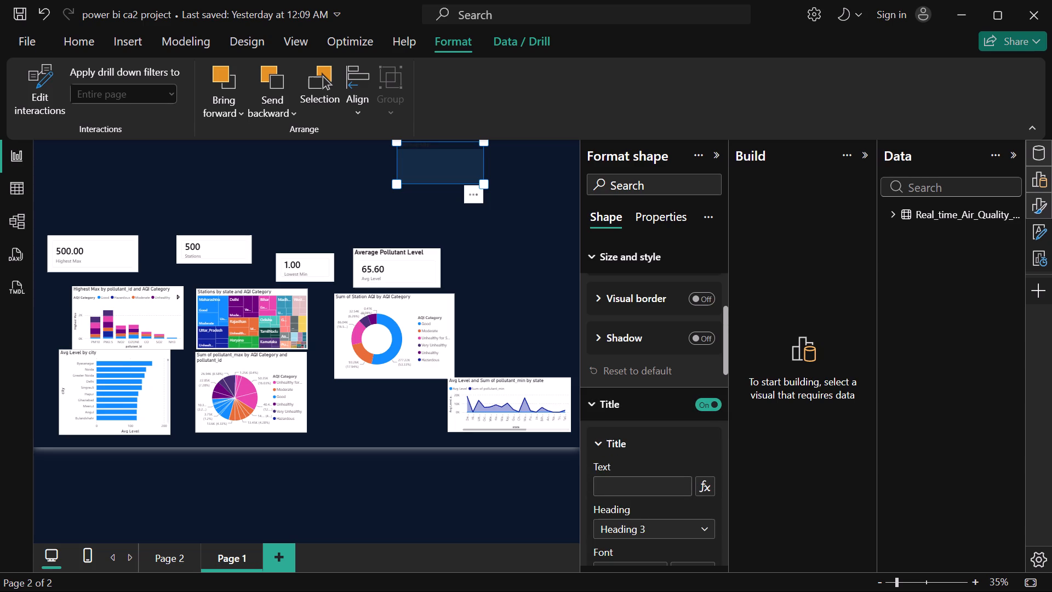
pyautogui.click(643, 492)
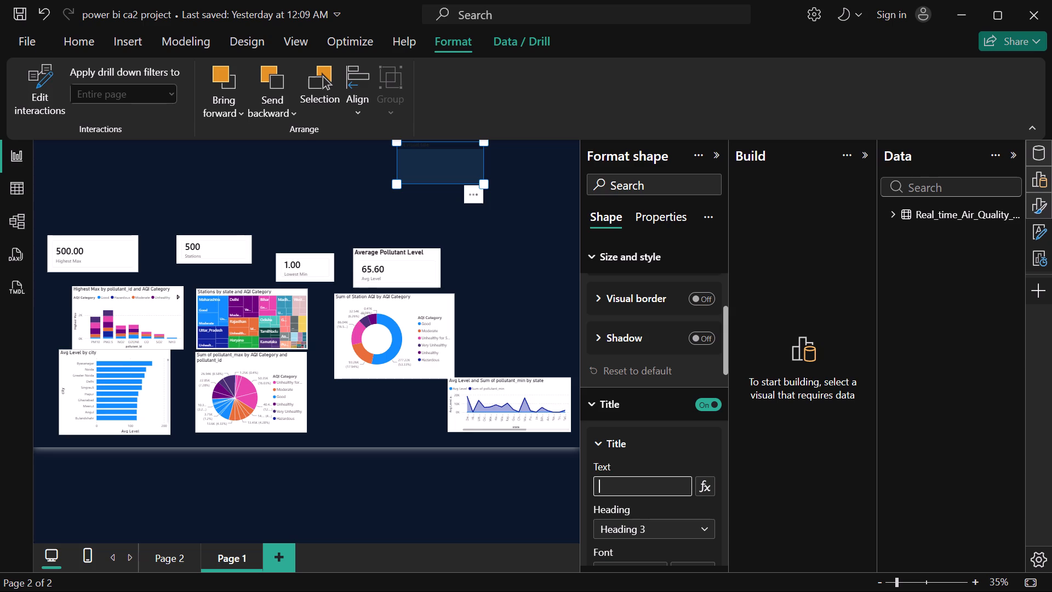
pyautogui.click(643, 492)
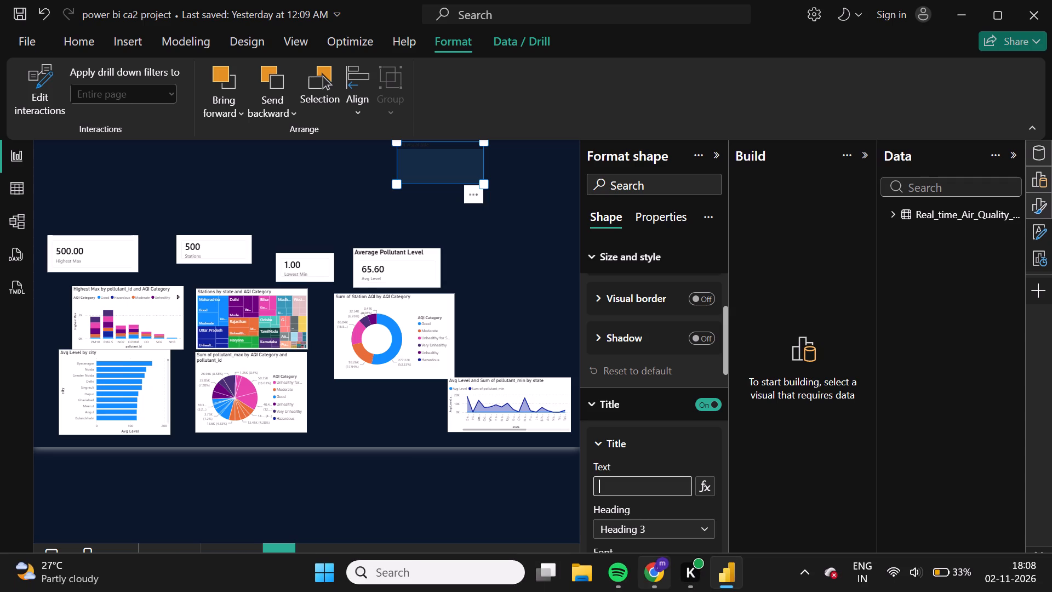
pyautogui.click(653, 572)
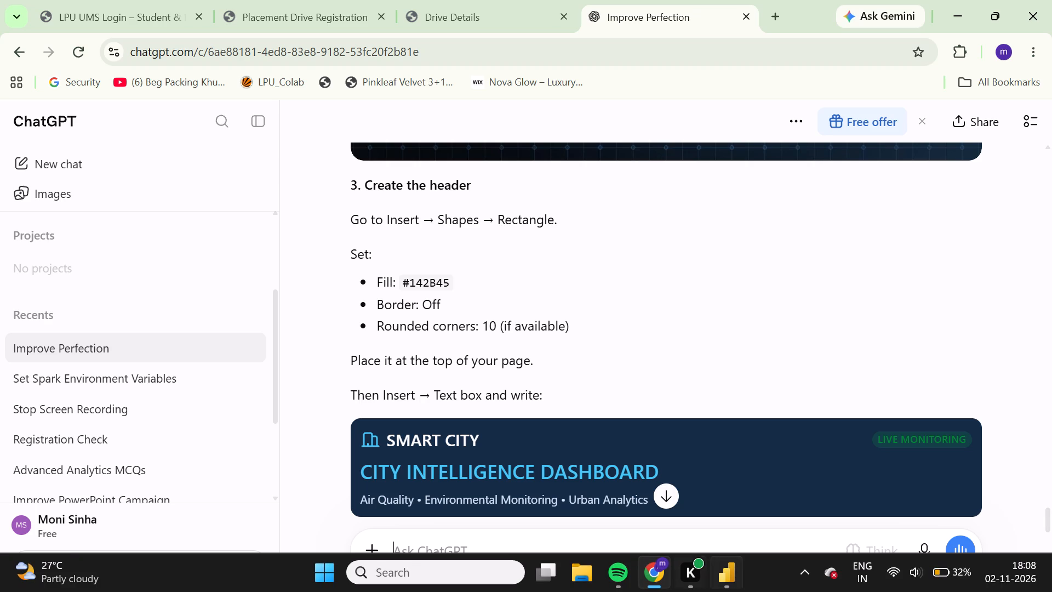
pyautogui.click(719, 572)
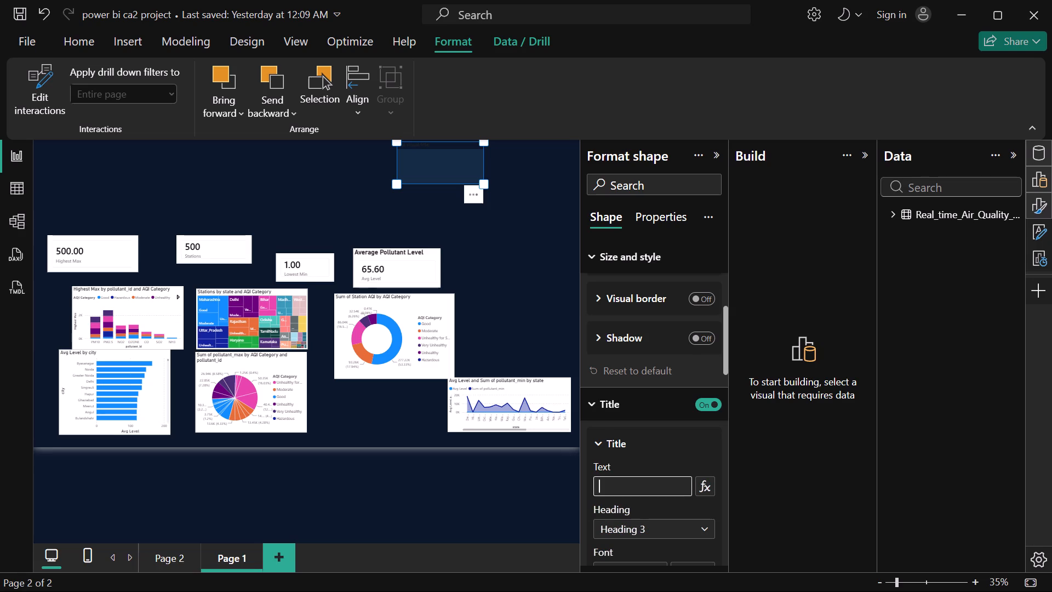
pyautogui.click(720, 157)
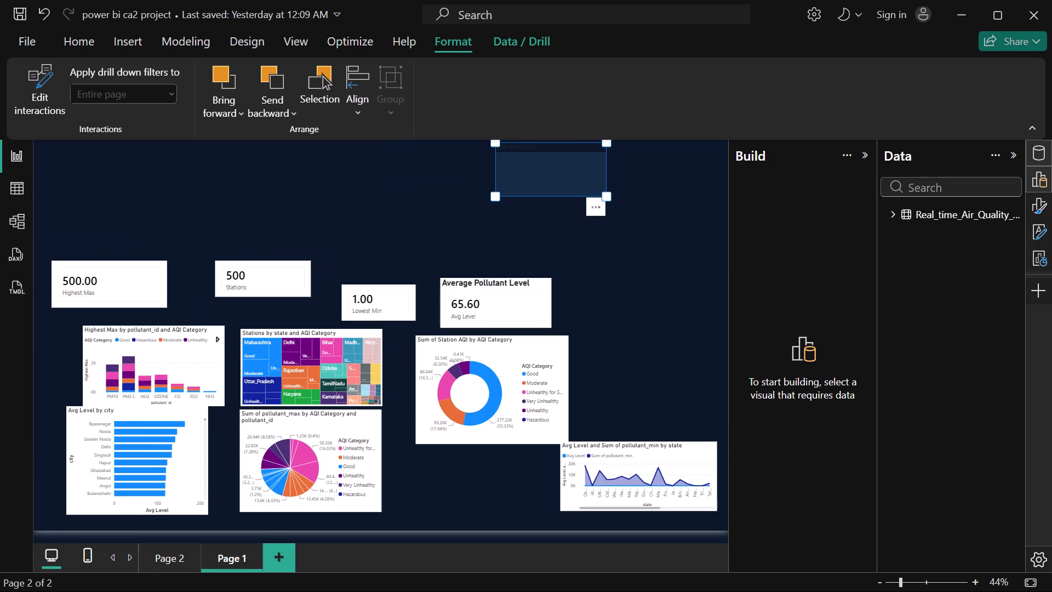
# Move the header rectangle toward the top centre of the page and widen it into a banner above the cards.
pyautogui.moveTo(496, 161); pyautogui.dragTo(231, 172)
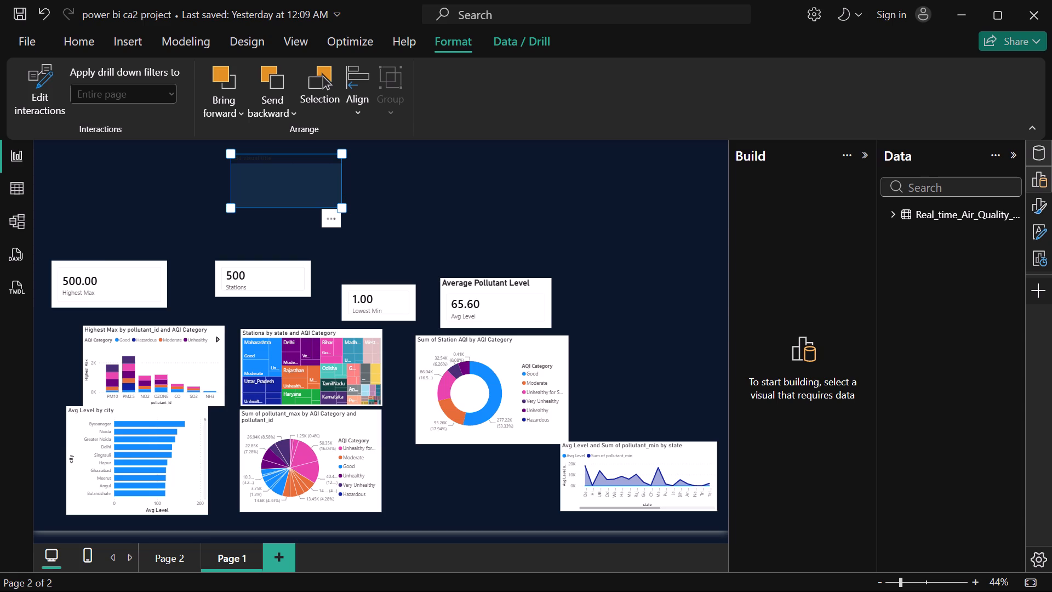
pyautogui.moveTo(339, 206); pyautogui.dragTo(615, 198)
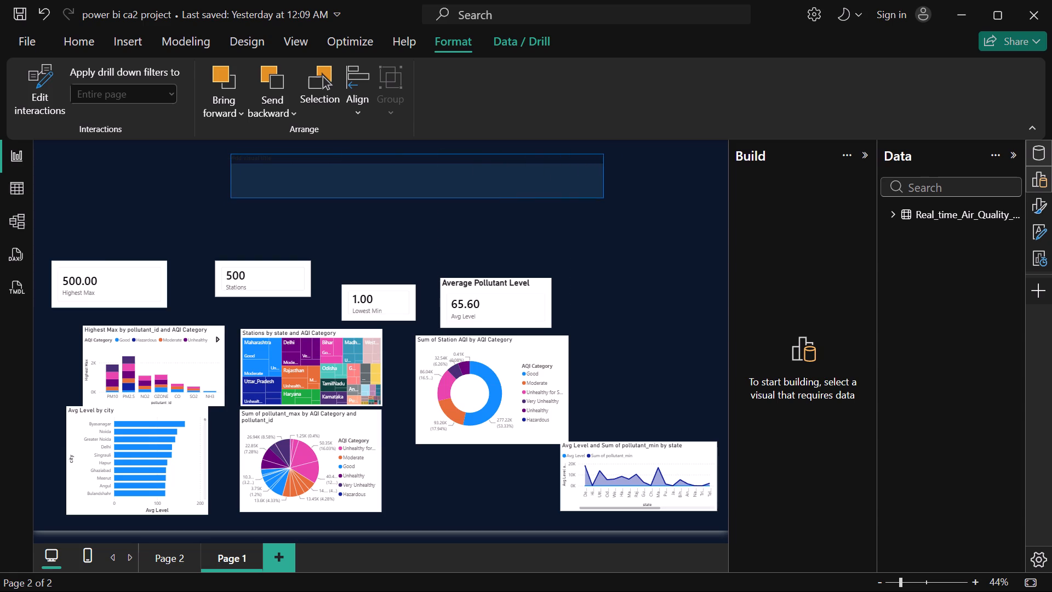
# Widen the header rectangle in both directions so the banner spans most of the page width above the cards.
pyautogui.moveTo(615, 198); pyautogui.dragTo(688, 198)
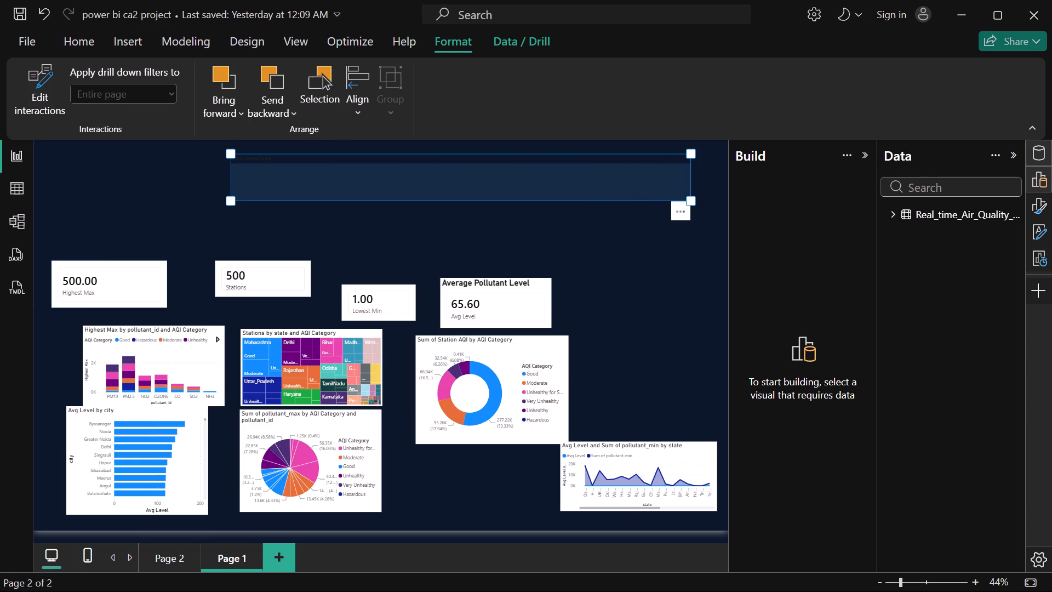
pyautogui.moveTo(228, 198); pyautogui.dragTo(151, 185)
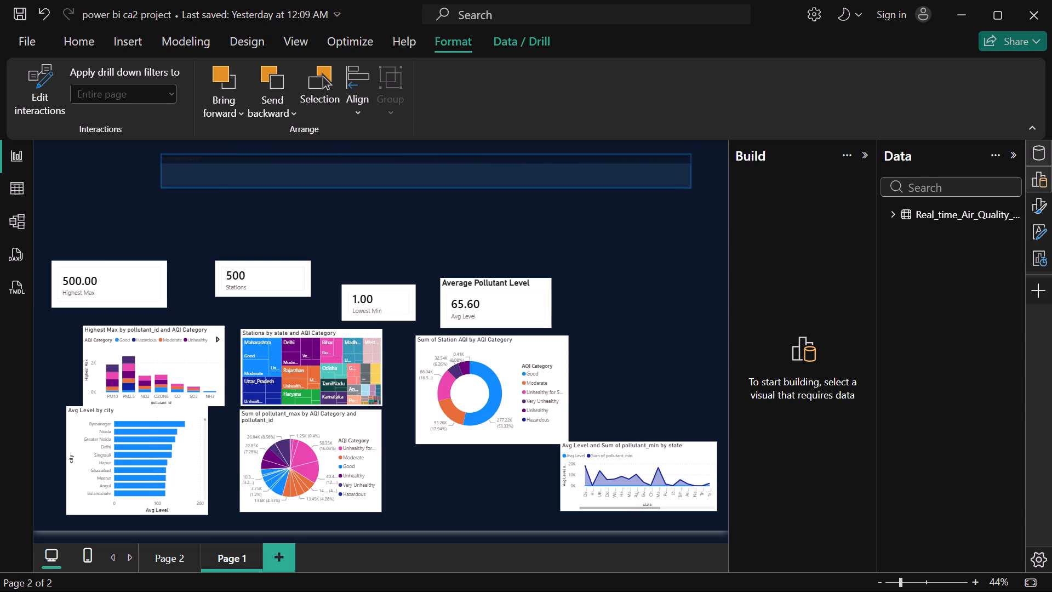
pyautogui.moveTo(151, 185); pyautogui.dragTo(92, 193)
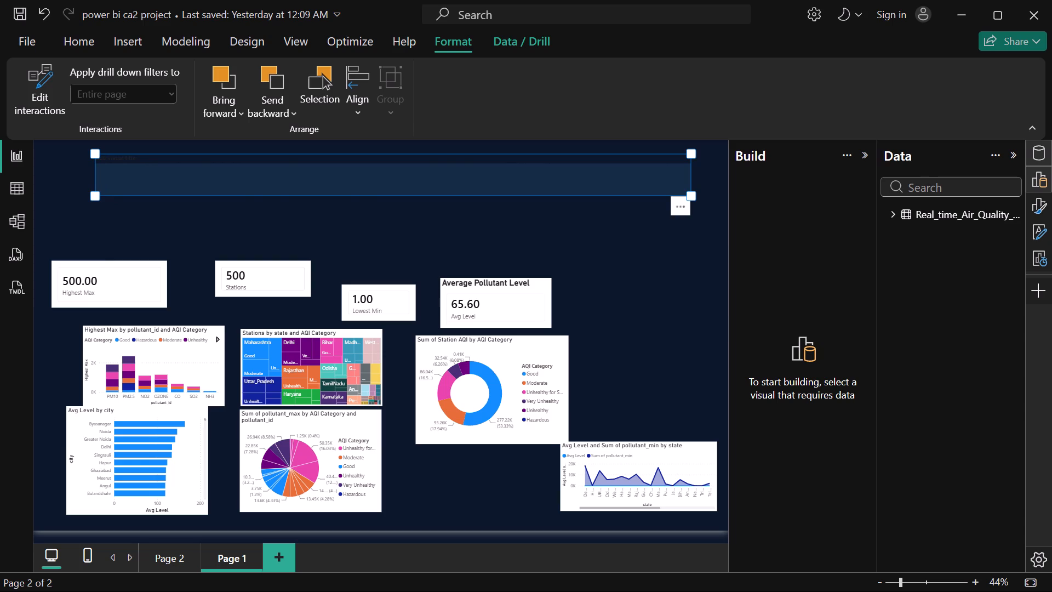
pyautogui.click(365, 175)
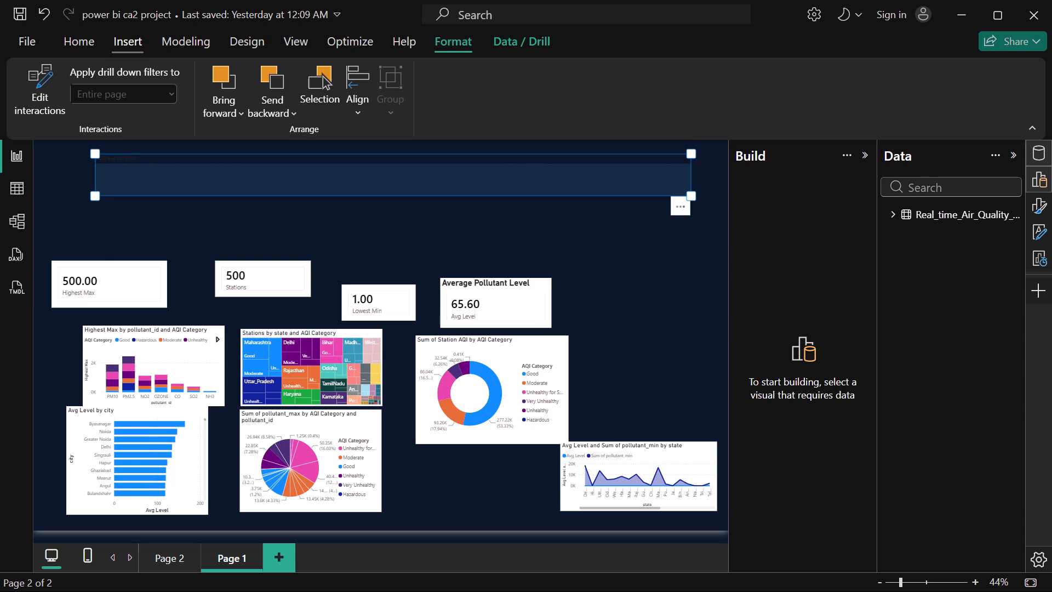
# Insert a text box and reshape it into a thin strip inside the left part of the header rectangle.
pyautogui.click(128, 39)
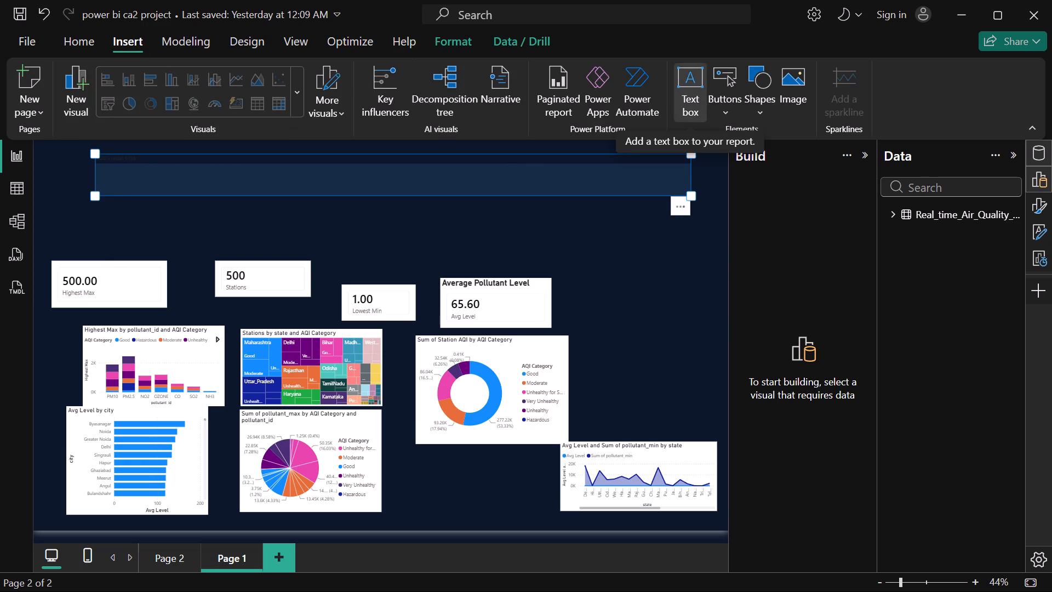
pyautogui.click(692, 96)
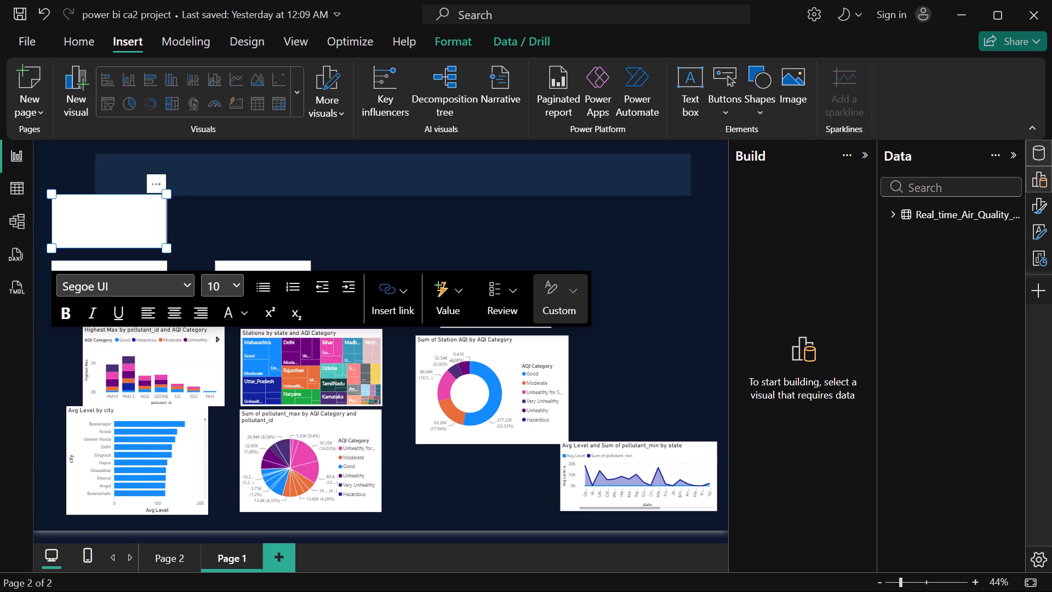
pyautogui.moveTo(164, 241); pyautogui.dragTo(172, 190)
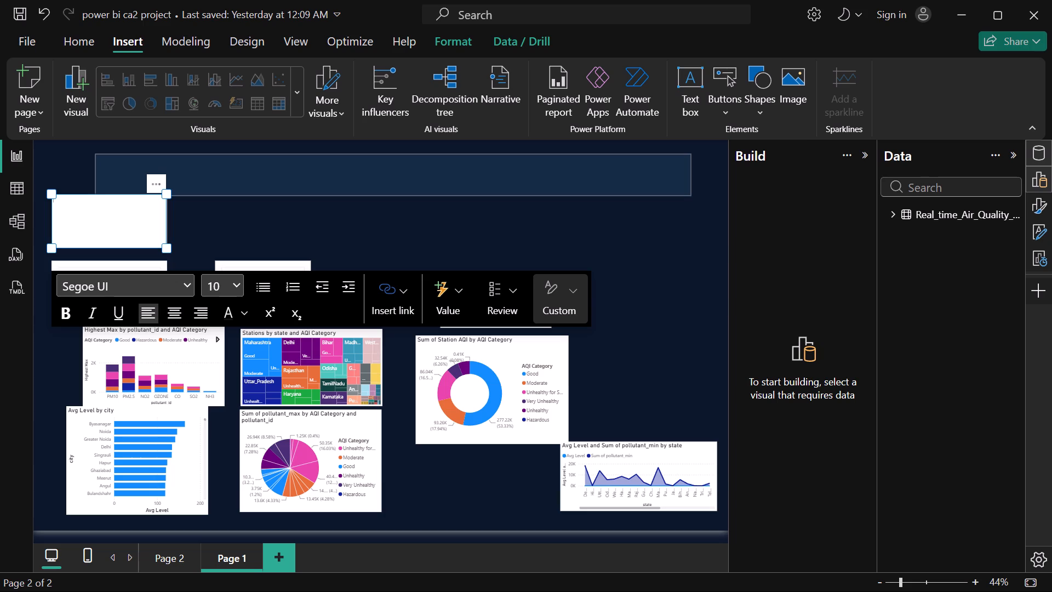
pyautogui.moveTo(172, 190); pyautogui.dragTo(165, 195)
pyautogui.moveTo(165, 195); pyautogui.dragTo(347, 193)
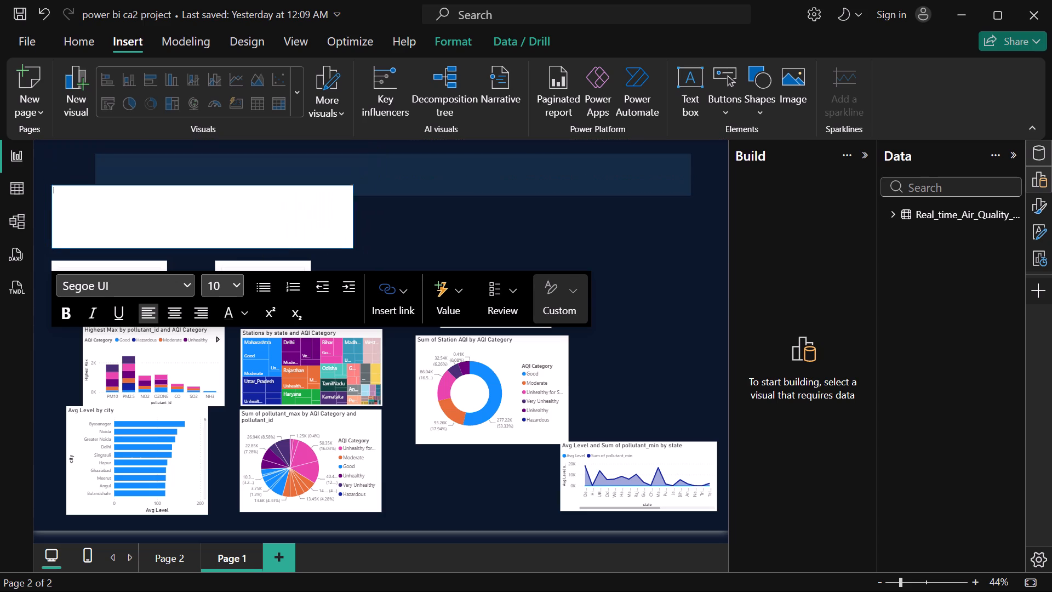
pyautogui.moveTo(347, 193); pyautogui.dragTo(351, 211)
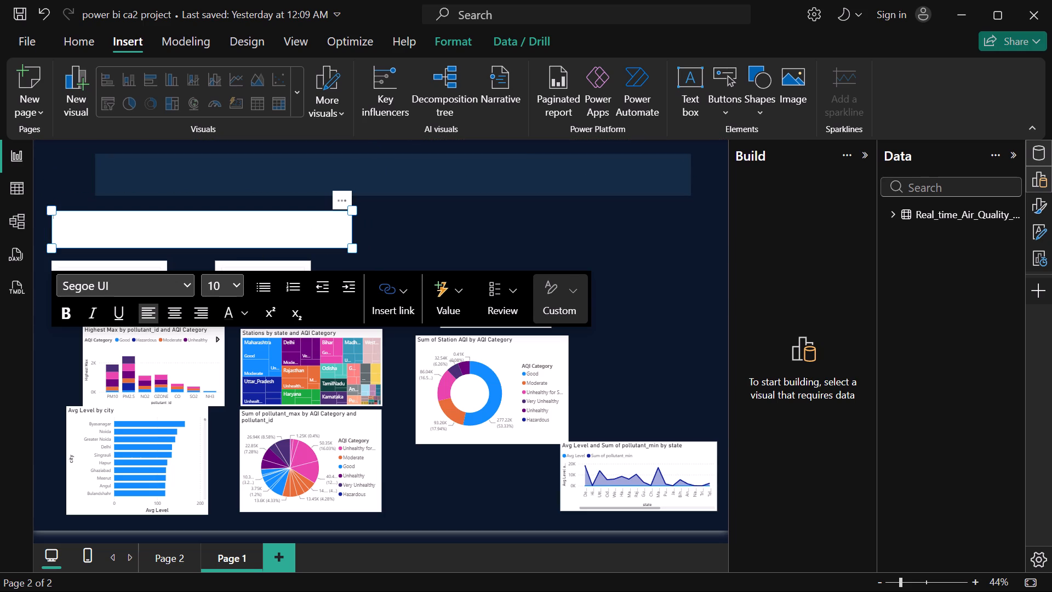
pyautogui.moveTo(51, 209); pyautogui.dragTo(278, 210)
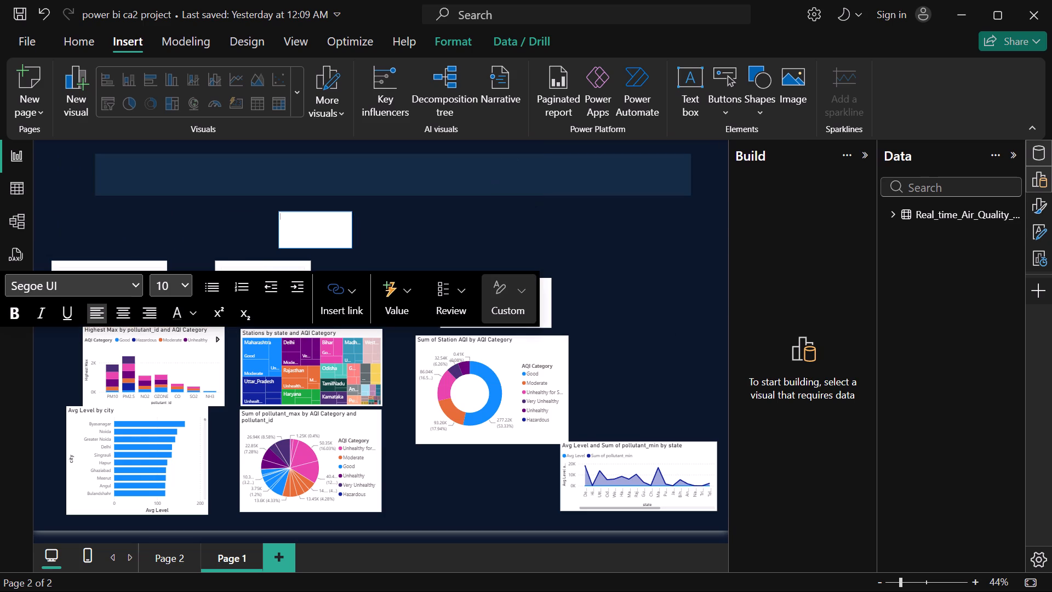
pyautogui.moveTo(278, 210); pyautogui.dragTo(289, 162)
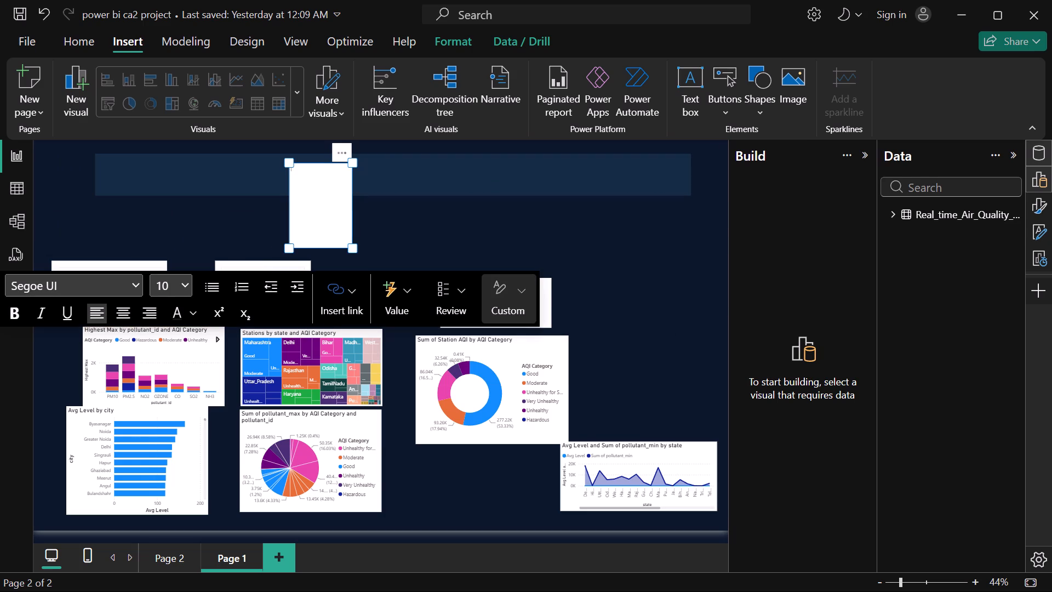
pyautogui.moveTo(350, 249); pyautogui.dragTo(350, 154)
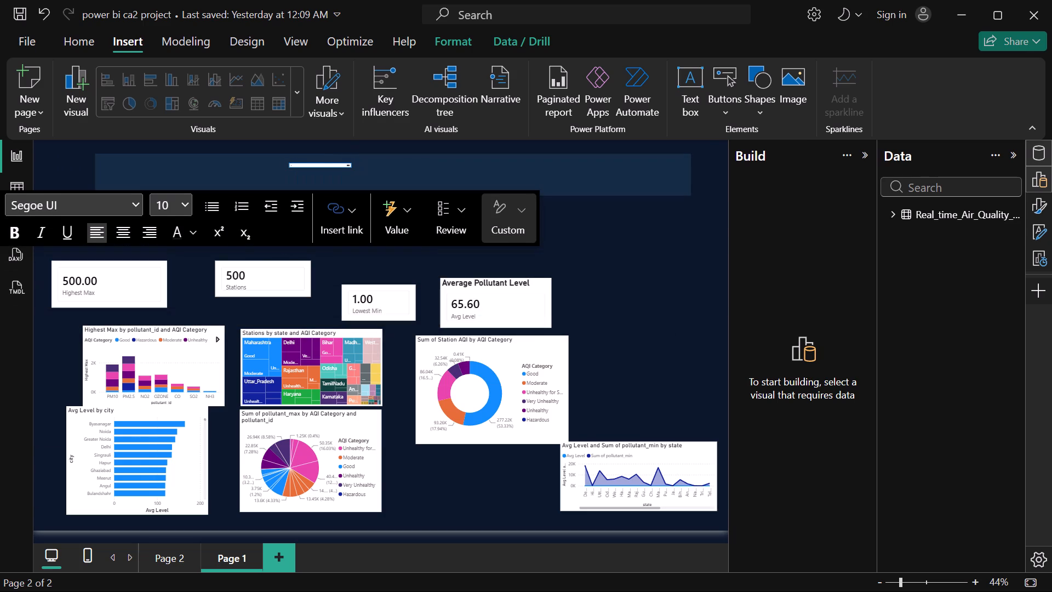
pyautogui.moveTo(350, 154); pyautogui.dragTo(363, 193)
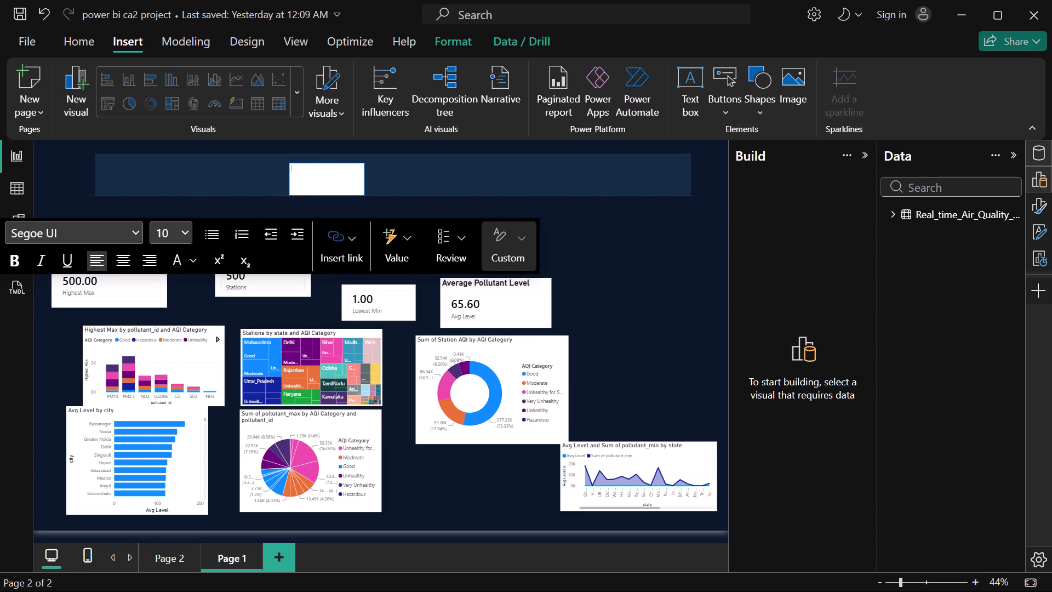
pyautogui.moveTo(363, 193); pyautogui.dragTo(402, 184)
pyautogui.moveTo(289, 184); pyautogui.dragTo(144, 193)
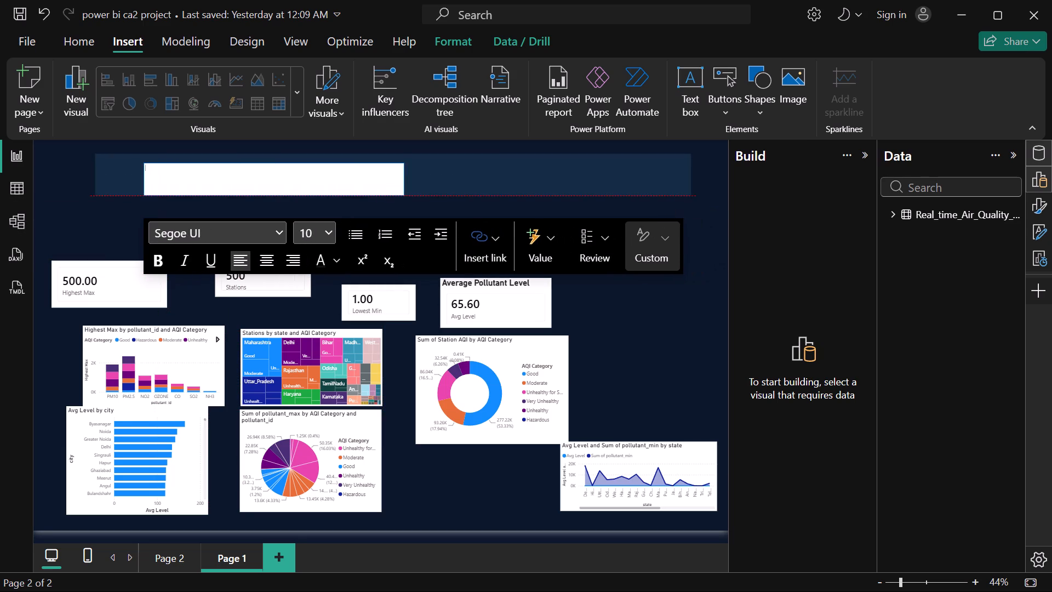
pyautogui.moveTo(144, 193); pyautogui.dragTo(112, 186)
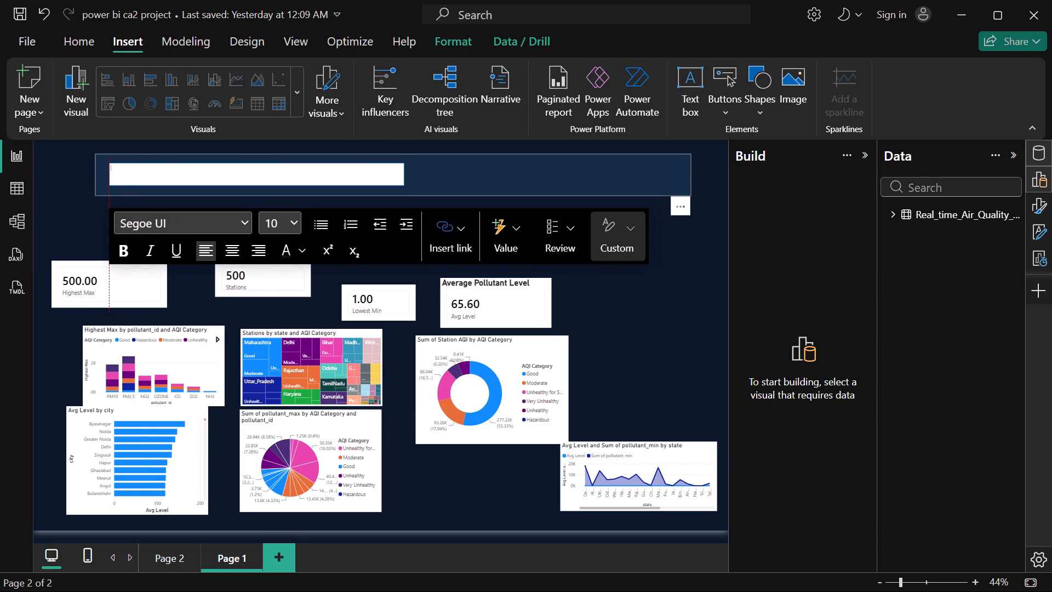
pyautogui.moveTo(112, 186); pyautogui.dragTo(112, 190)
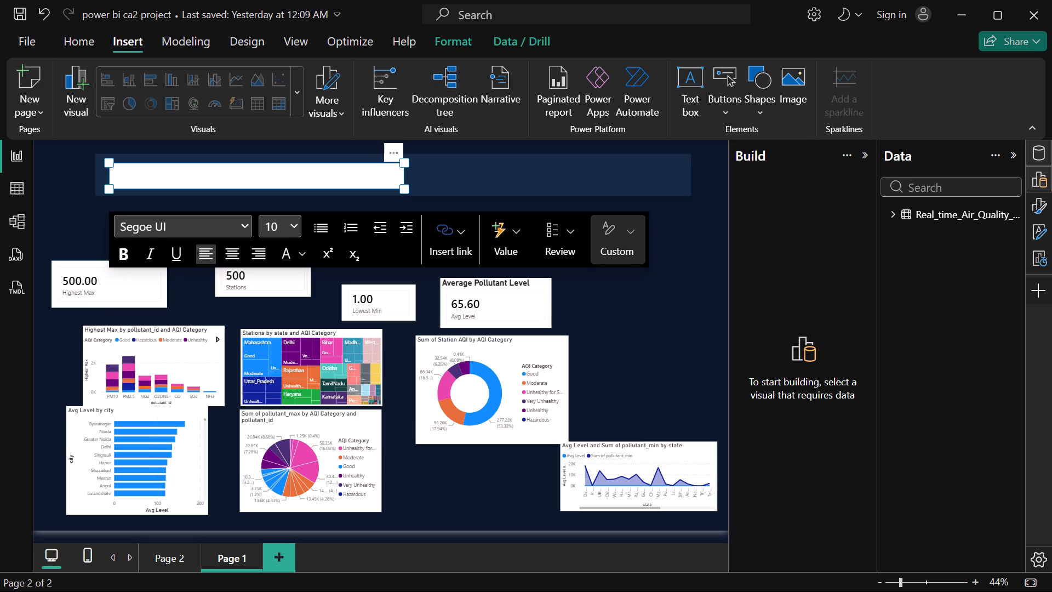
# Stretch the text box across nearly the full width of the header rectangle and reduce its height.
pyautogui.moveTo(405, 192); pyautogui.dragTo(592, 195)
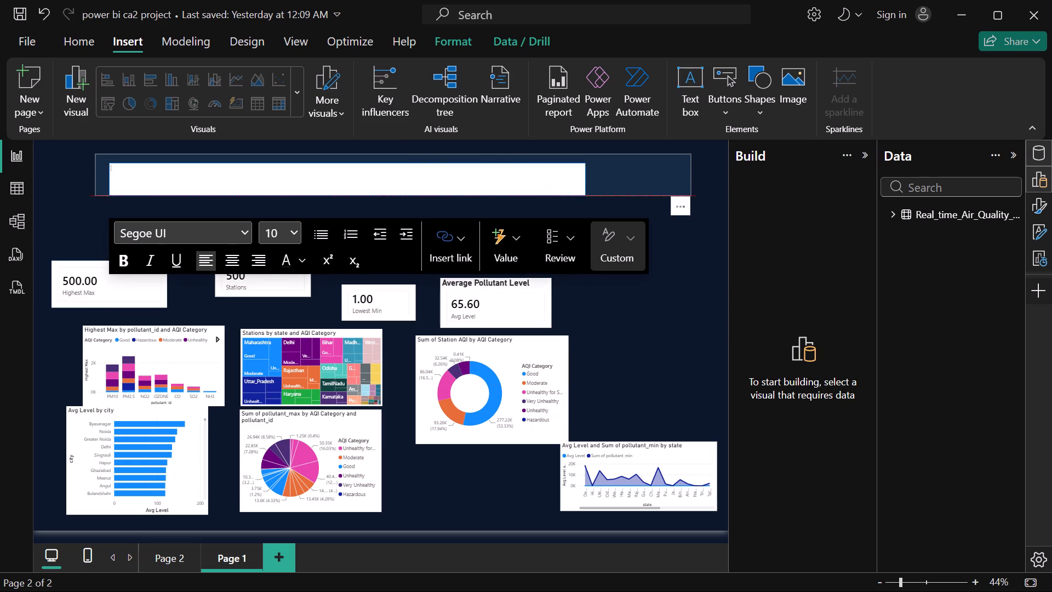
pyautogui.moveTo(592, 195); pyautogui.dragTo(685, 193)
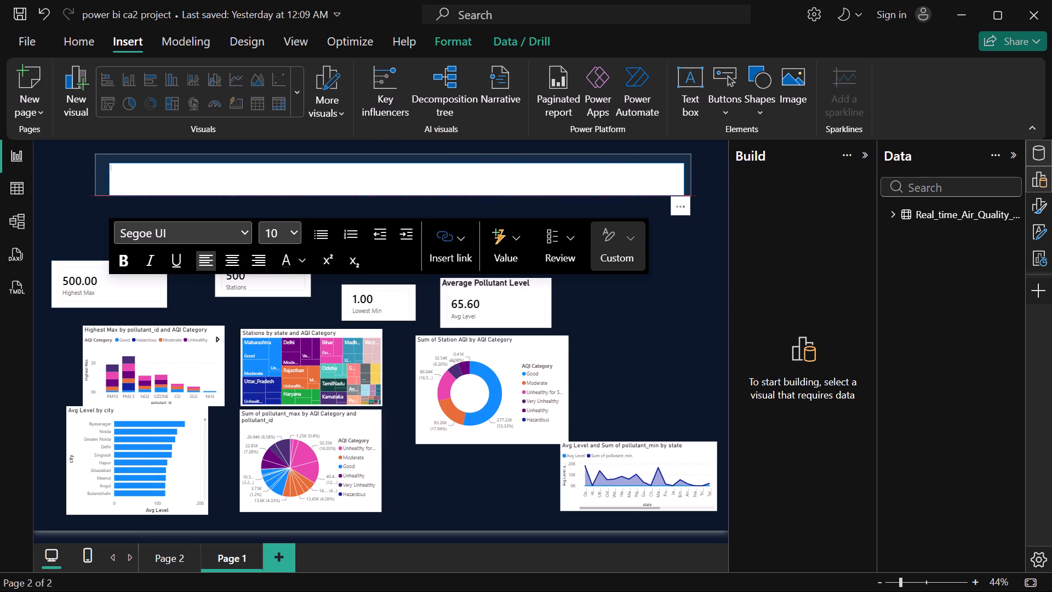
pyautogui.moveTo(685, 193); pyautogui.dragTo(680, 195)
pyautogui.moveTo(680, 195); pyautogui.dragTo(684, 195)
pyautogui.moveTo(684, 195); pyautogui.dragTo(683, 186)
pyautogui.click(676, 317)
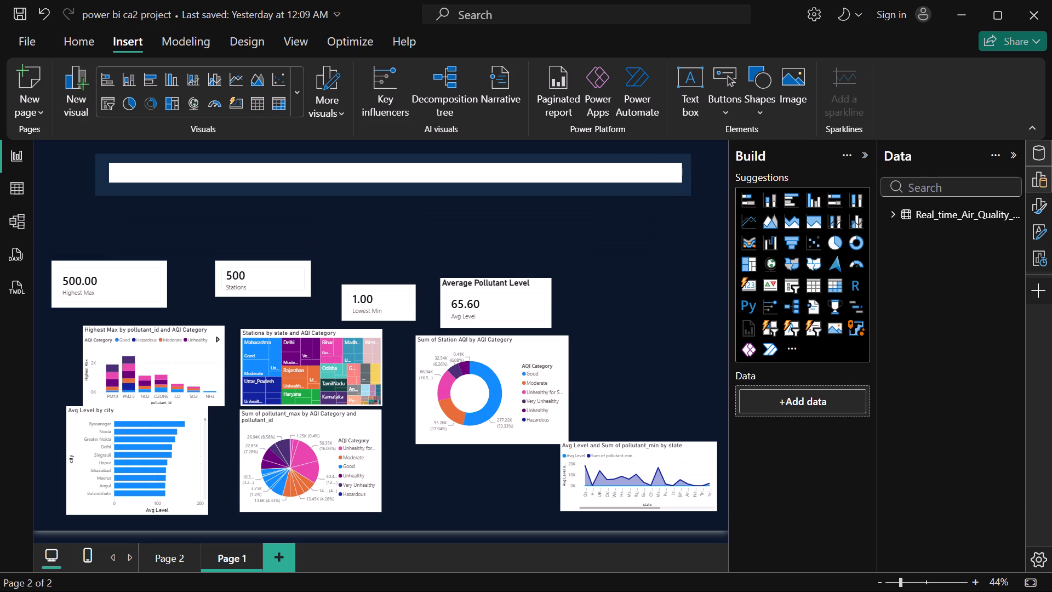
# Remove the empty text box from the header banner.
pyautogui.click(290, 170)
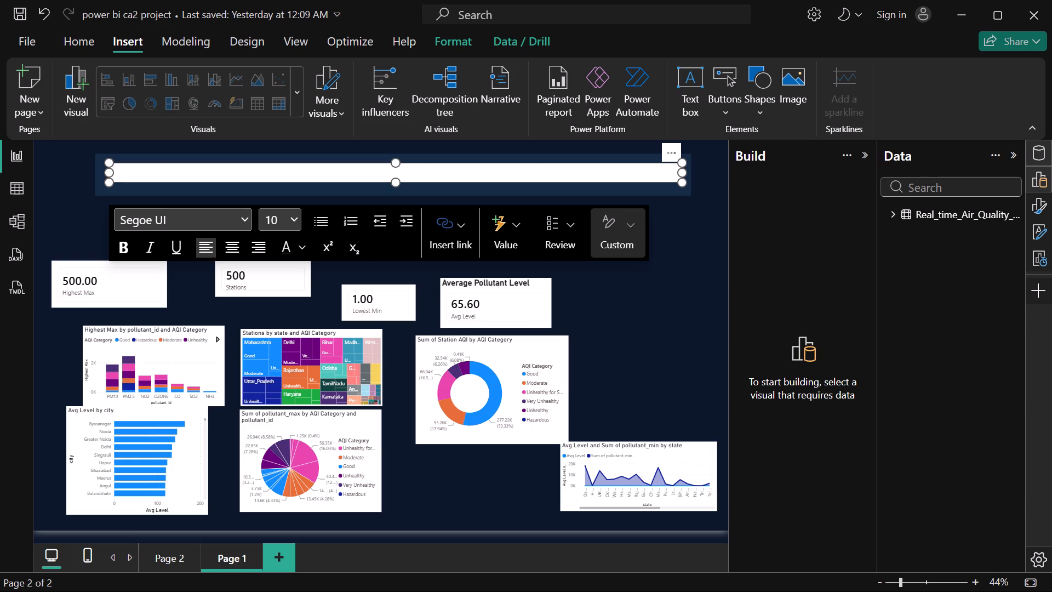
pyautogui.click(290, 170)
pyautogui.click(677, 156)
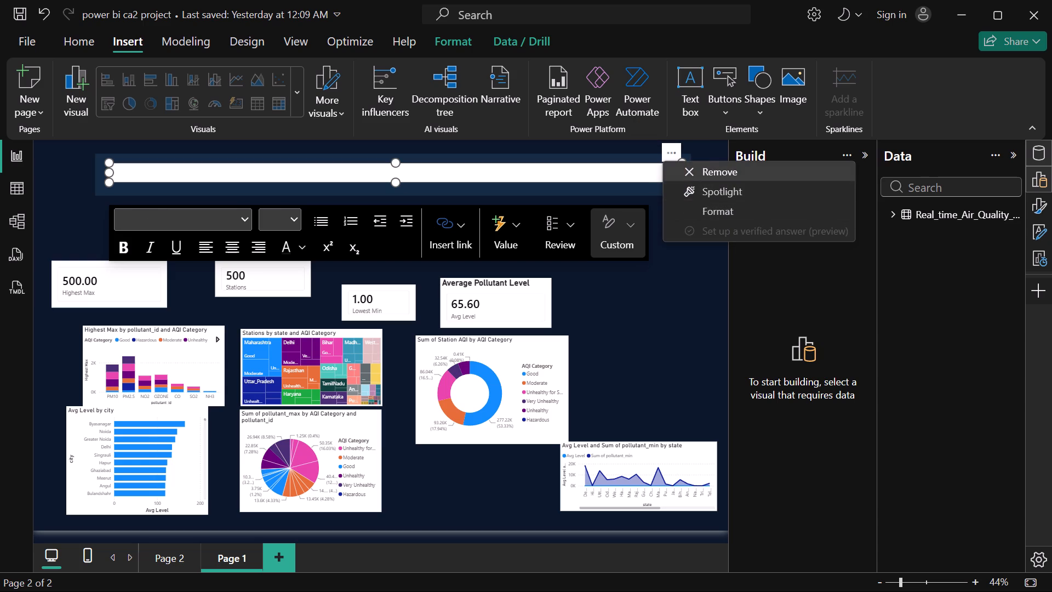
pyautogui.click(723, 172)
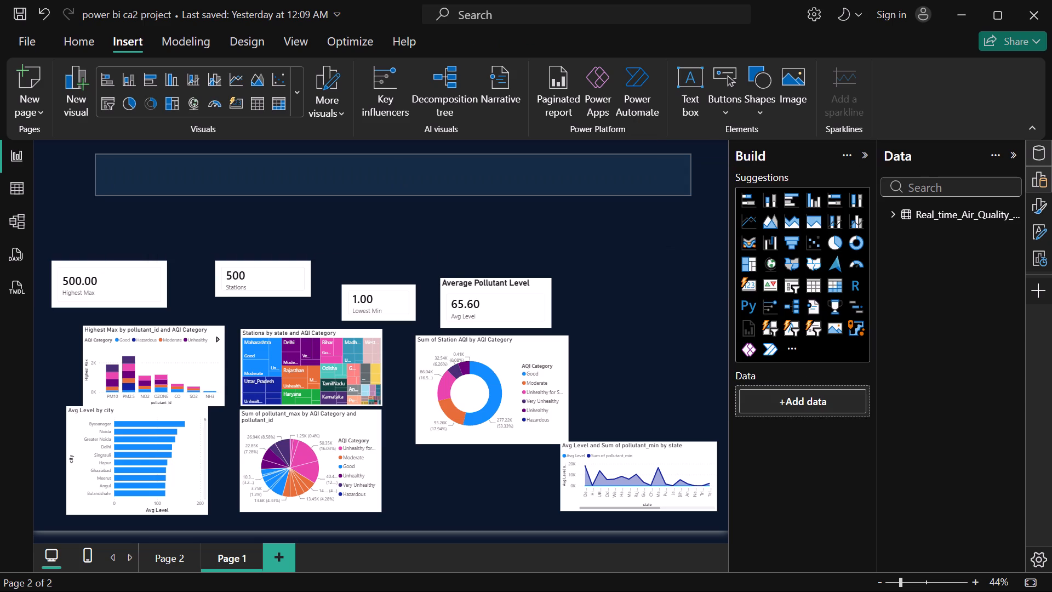
# Open the header rectangle's title formatting and enter "AIR" as the start of its title text.
pyautogui.click(681, 205)
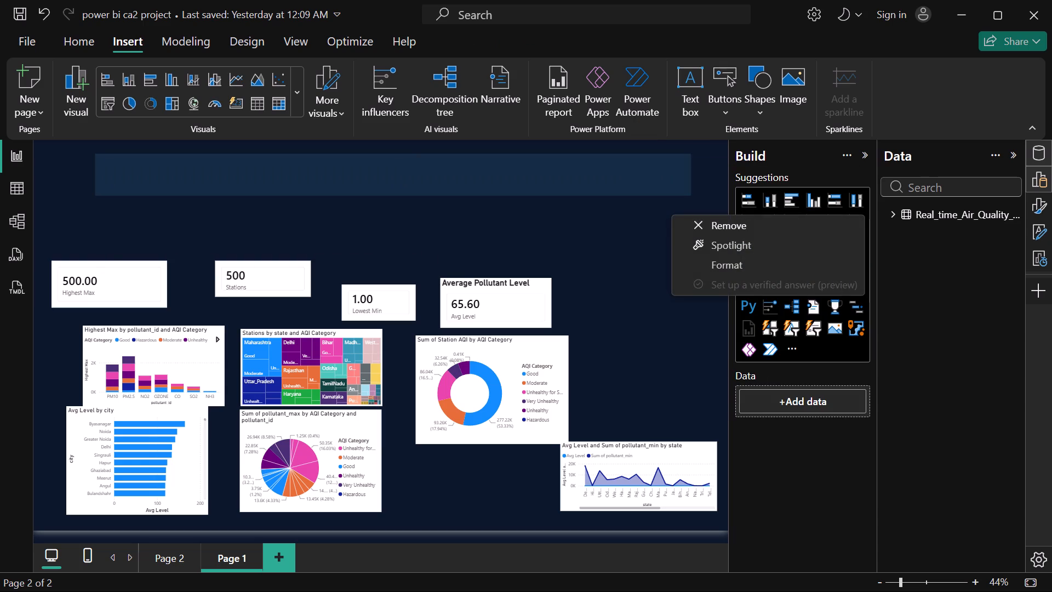
pyautogui.click(735, 260)
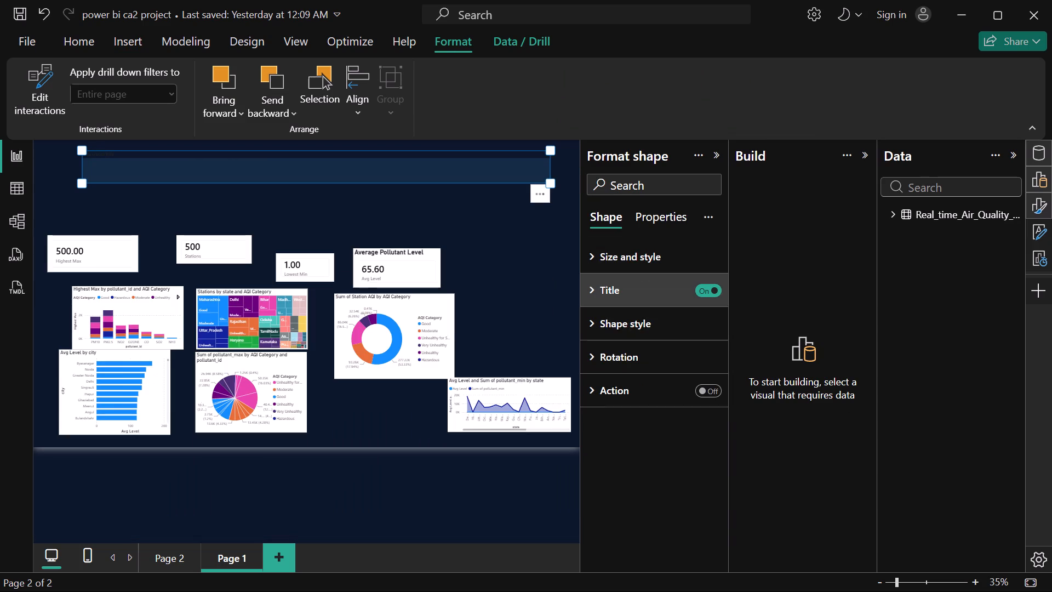
pyautogui.click(596, 289)
pyautogui.click(613, 371)
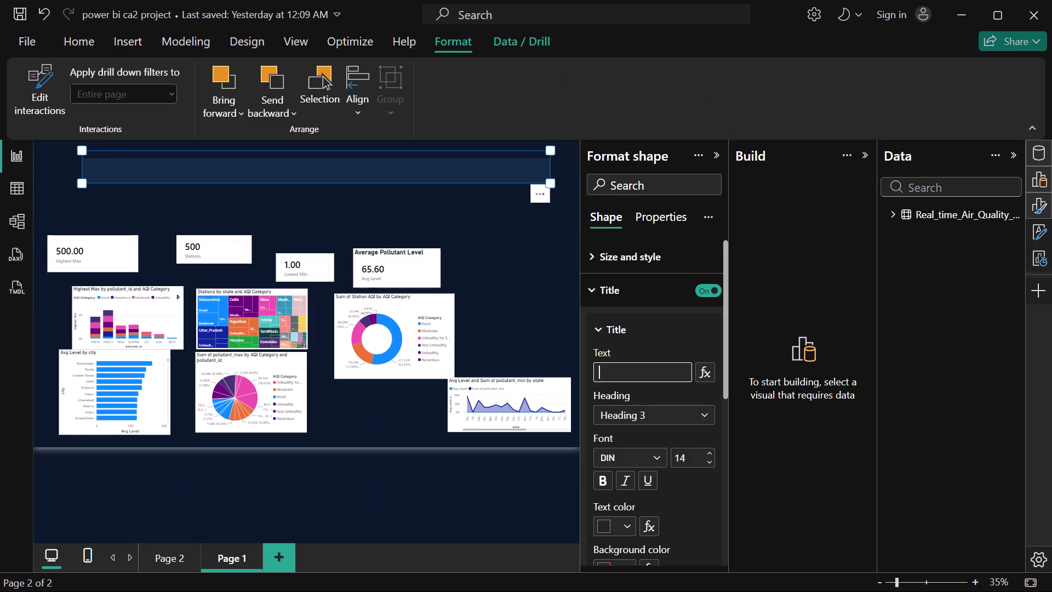
pyautogui.write('AIR')
pyautogui.press('space')
pyautogui.write('DAS')
pyautogui.press('h')
pyautogui.press('b')
pyautogui.press('BackSpace')
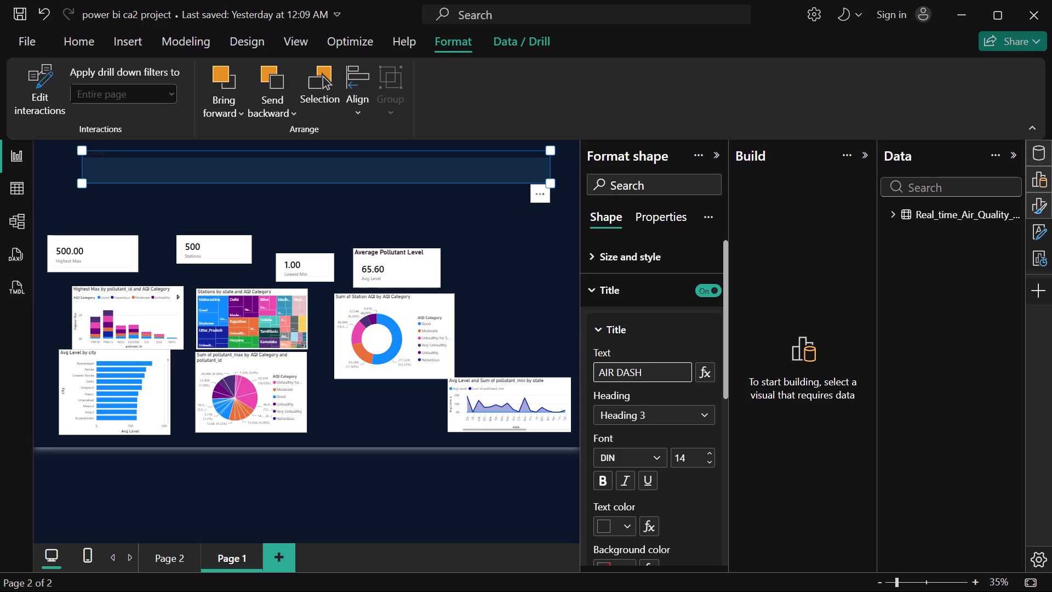
pyautogui.press('BackSpace')
pyautogui.press('BackSpace')
pyautogui.press('BackSpace')
pyautogui.press('BackSpace')
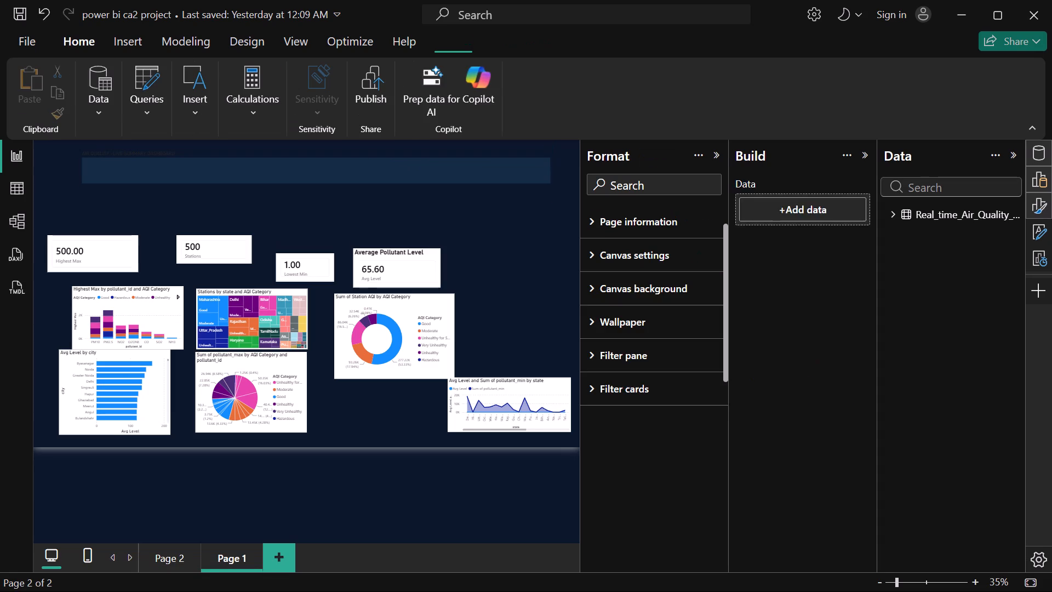
pyautogui.doubleClick(432, 167)
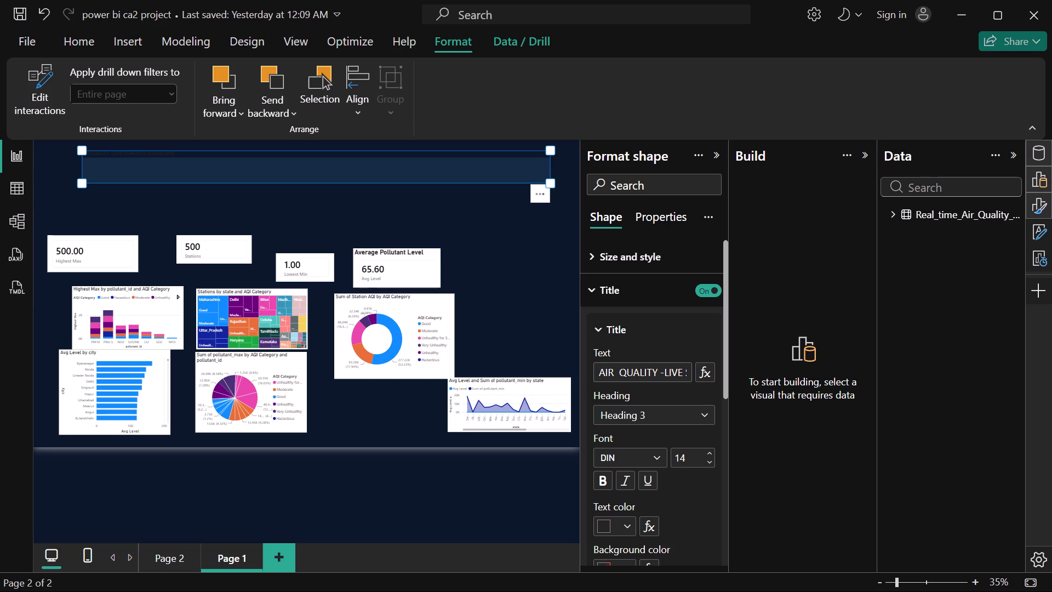
pyautogui.click(672, 368)
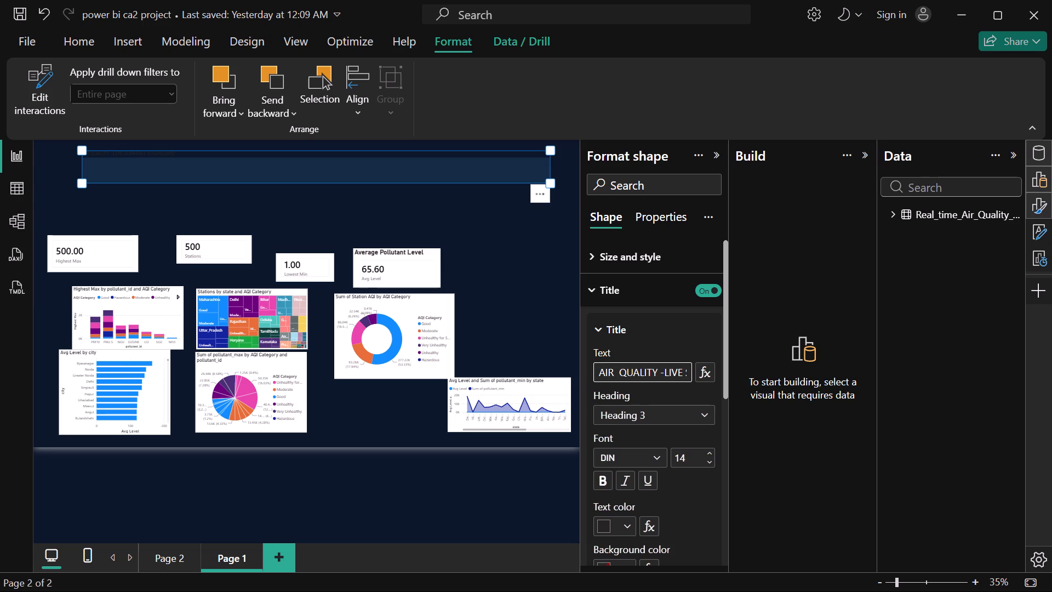
pyautogui.click(605, 476)
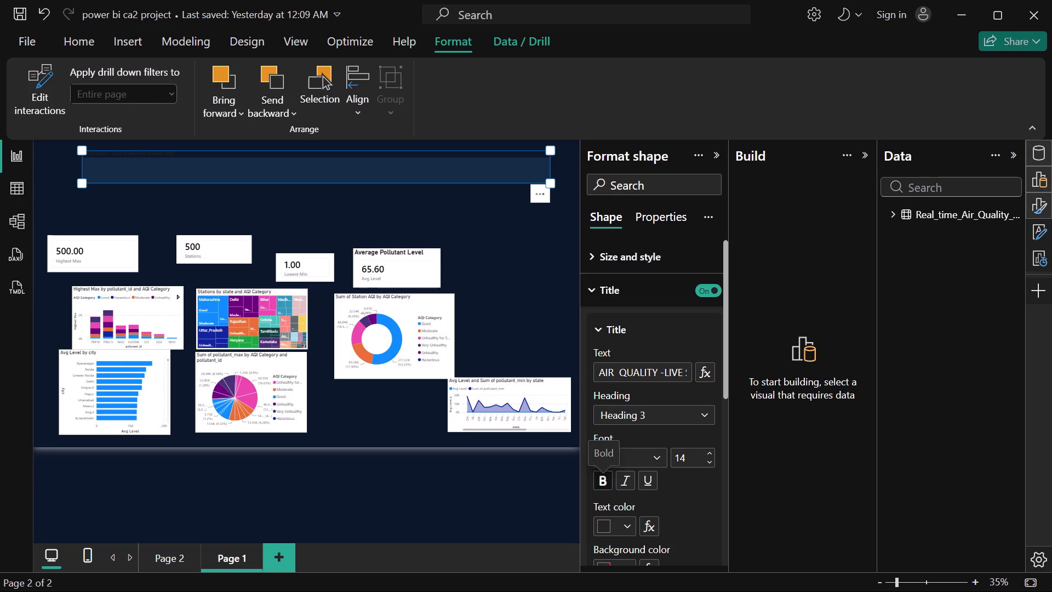
pyautogui.click(436, 164)
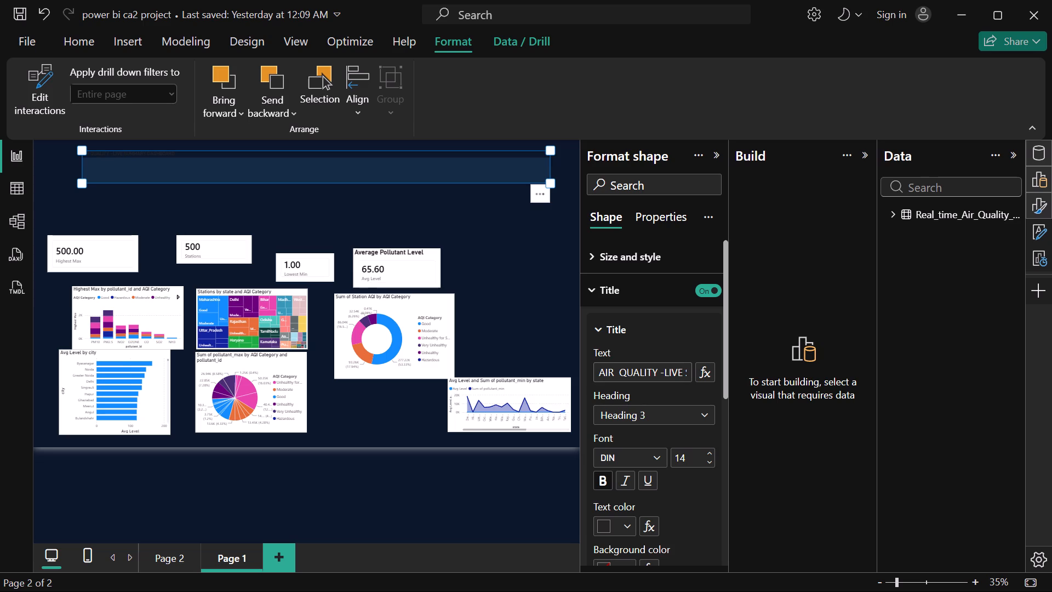
# Clear the text from the header rectangle's title.
pyautogui.click(687, 374)
pyautogui.press('BackSpace')
pyautogui.press('BackSpace')
pyautogui.press('BackSpace')
pyautogui.press('BackSpace')
pyautogui.press('BackSpace')
pyautogui.press('BackSpace')
pyautogui.press('BackSpace')
pyautogui.press('BackSpace')
pyautogui.press('BackSpace')
pyautogui.press('BackSpace')
pyautogui.press('BackSpace')
pyautogui.press('BackSpace')
pyautogui.press('BackSpace')
pyautogui.press('BackSpace')
pyautogui.press('BackSpace')
pyautogui.press('BackSpace')
pyautogui.press('BackSpace')
pyautogui.press('BackSpace')
pyautogui.press('BackSpace')
pyautogui.press('BackSpace')
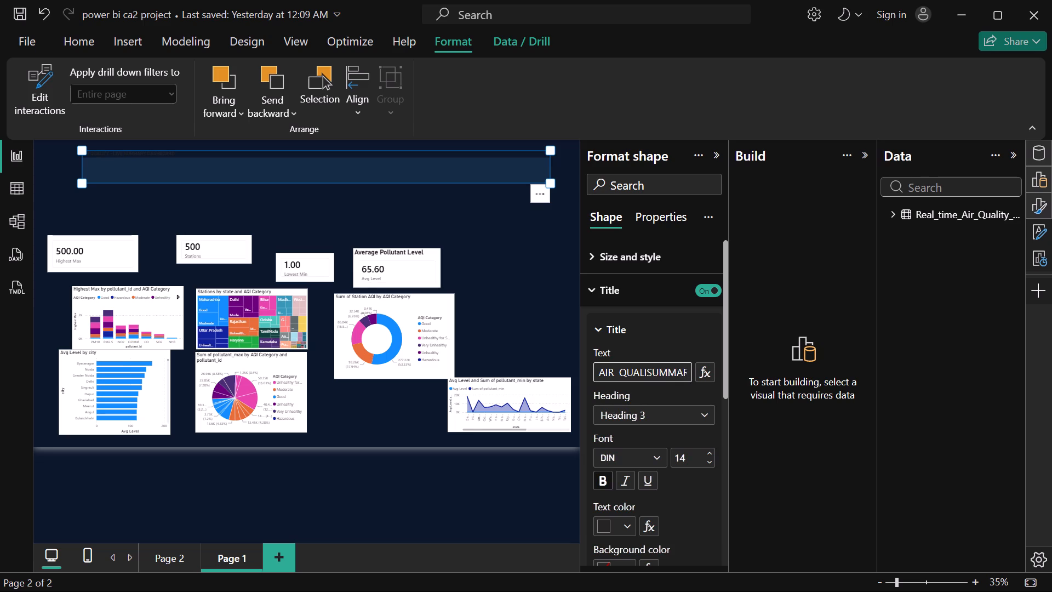
pyautogui.press('BackSpace')
pyautogui.press('BackSpace')
pyautogui.press('BackSpace')
pyautogui.press('BackSpace')
pyautogui.press('BackSpace')
pyautogui.press('BackSpace')
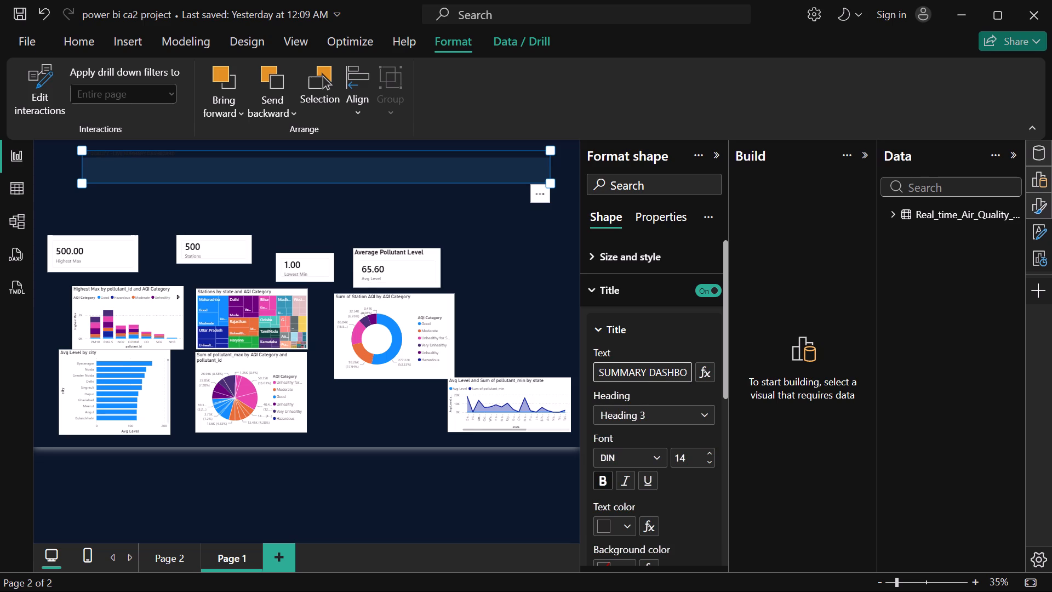
pyautogui.press('Right')
pyautogui.press('Right')
pyautogui.press('Right')
pyautogui.press('Right')
pyautogui.press('Right')
pyautogui.press('Right')
pyautogui.press('Right')
pyautogui.press('Right')
pyautogui.press('Right')
pyautogui.press('Right')
pyautogui.press('Right')
pyautogui.press('Right')
pyautogui.press('Right')
pyautogui.press('Right')
pyautogui.press('Right')
pyautogui.press('Right')
pyautogui.press('Right')
pyautogui.press('Right')
pyautogui.press('Right')
pyautogui.press('Right')
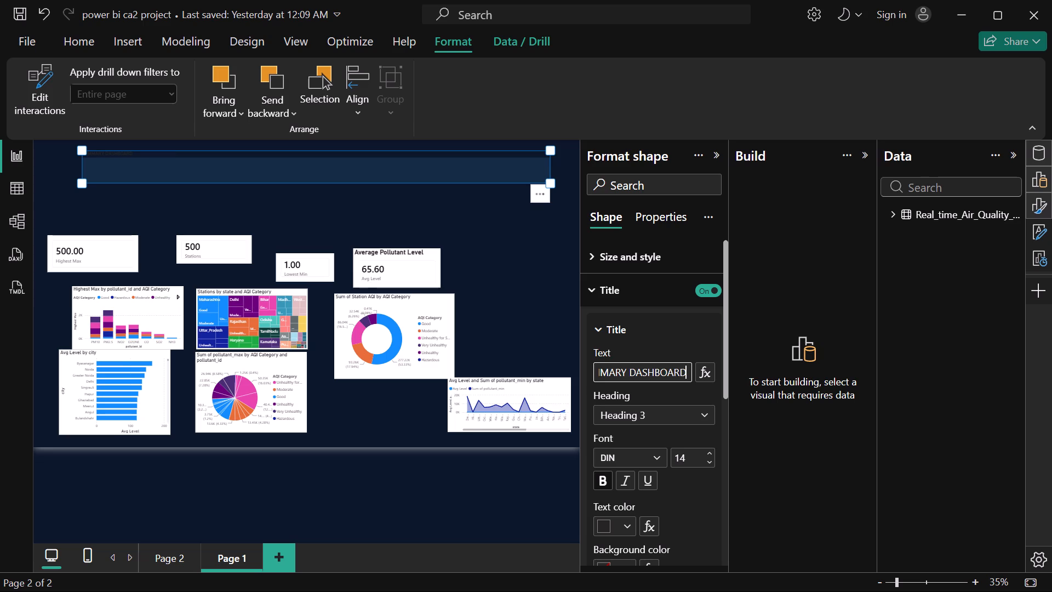
pyautogui.press('BackSpace')
pyautogui.press('BackSpace')
pyautogui.press('BackSpace')
pyautogui.press('BackSpace')
pyautogui.press('BackSpace')
pyautogui.press('BackSpace')
pyautogui.press('BackSpace')
pyautogui.press('BackSpace')
pyautogui.press('BackSpace')
pyautogui.press('BackSpace')
pyautogui.press('BackSpace')
pyautogui.press('BackSpace')
pyautogui.press('BackSpace')
pyautogui.press('BackSpace')
pyautogui.press('BackSpace')
pyautogui.press('BackSpace')
pyautogui.press('BackSpace')
pyautogui.press('BackSpace')
pyautogui.press('BackSpace')
pyautogui.press('BackSpace')
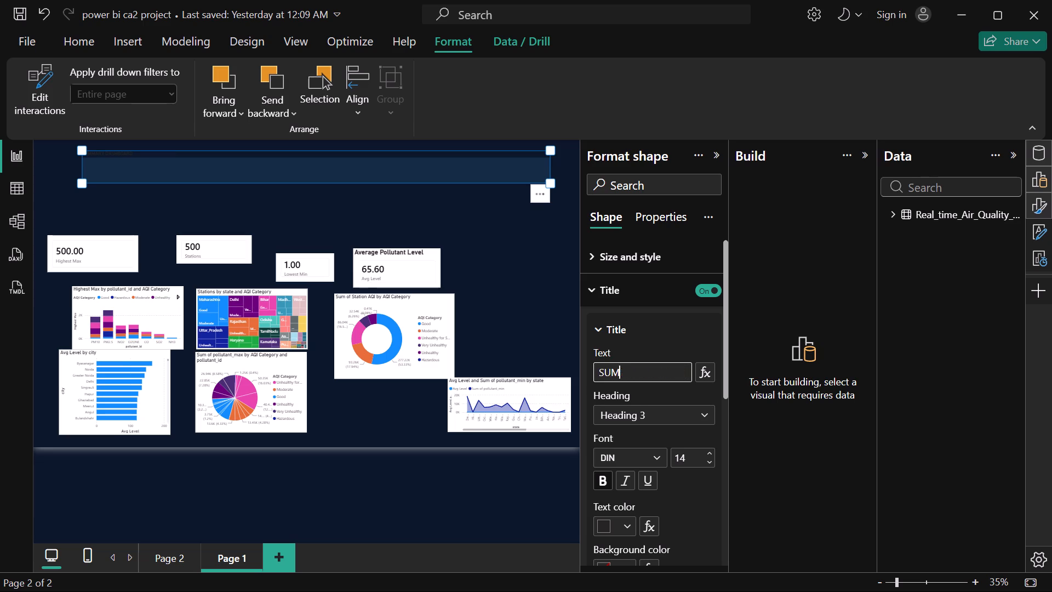
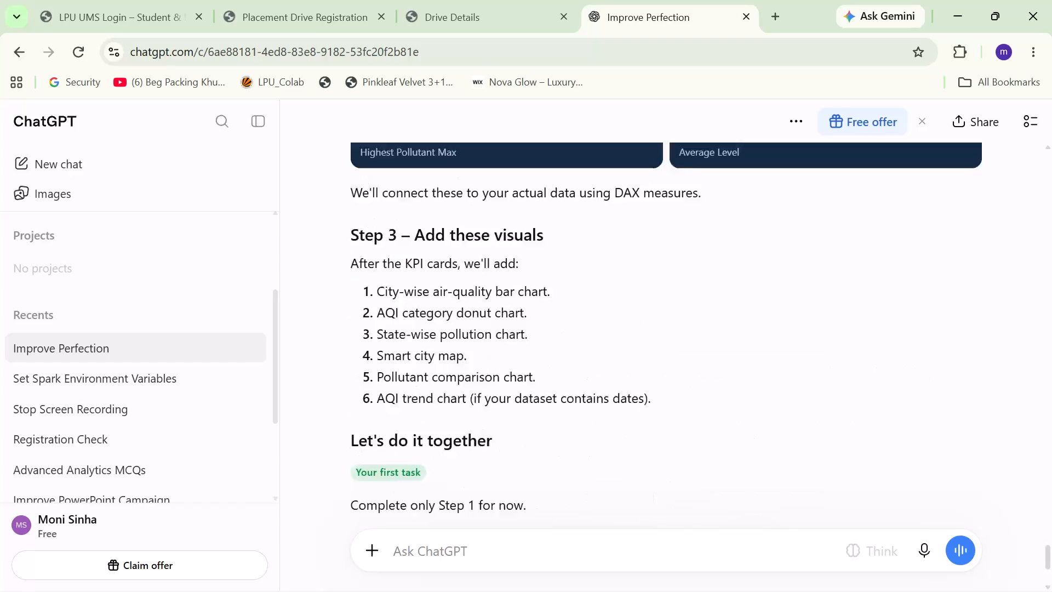
# Switch back to the air quality report in Power BI and collapse the shape formatting pane to give the report page more room.
pyautogui.scroll(-2, 620, 315)
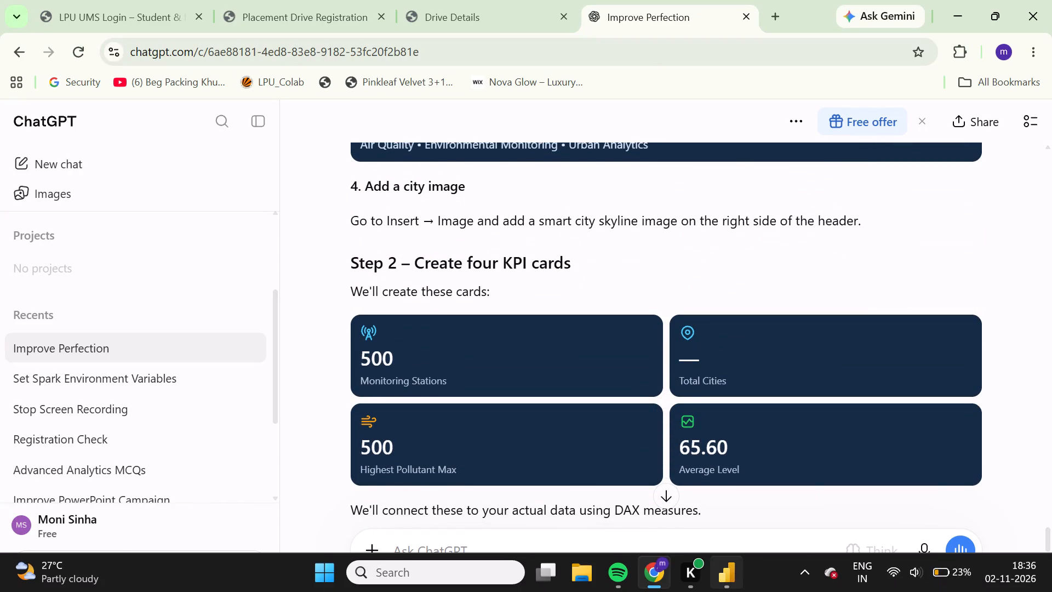
pyautogui.click(737, 572)
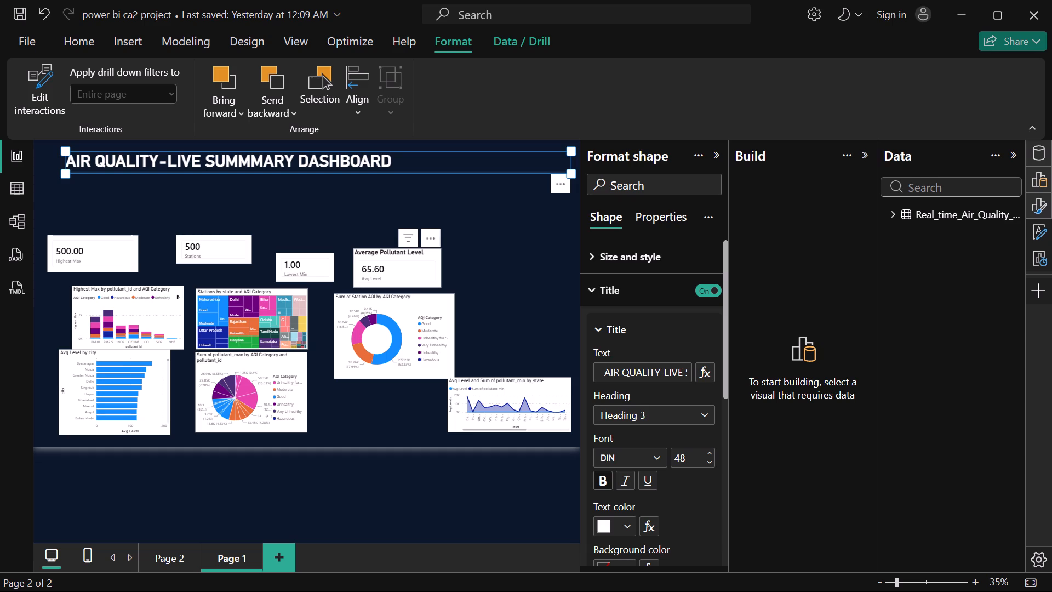
pyautogui.click(716, 151)
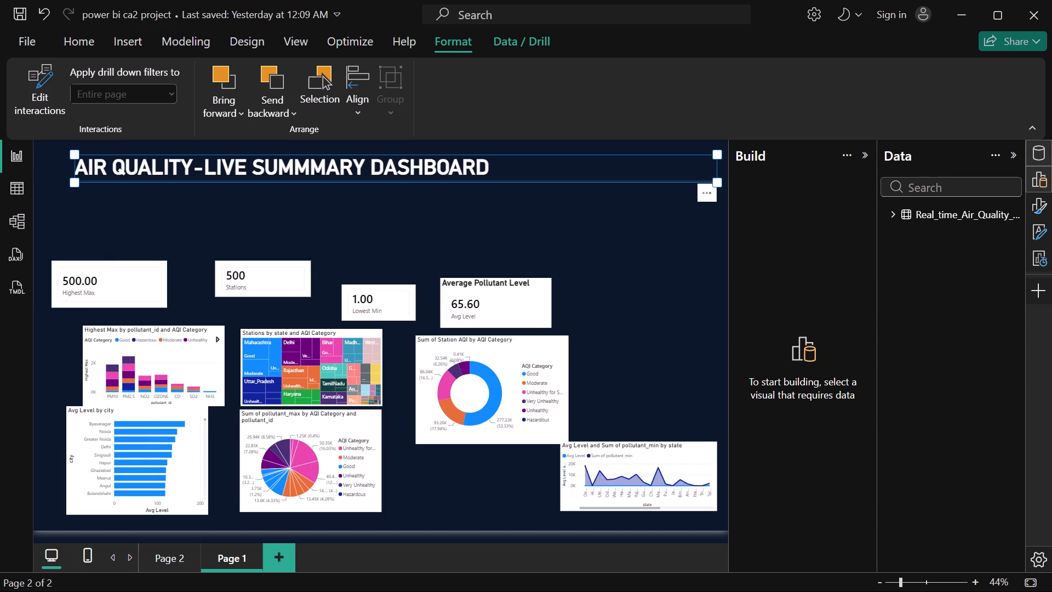
pyautogui.scroll(-1, 616, 267)
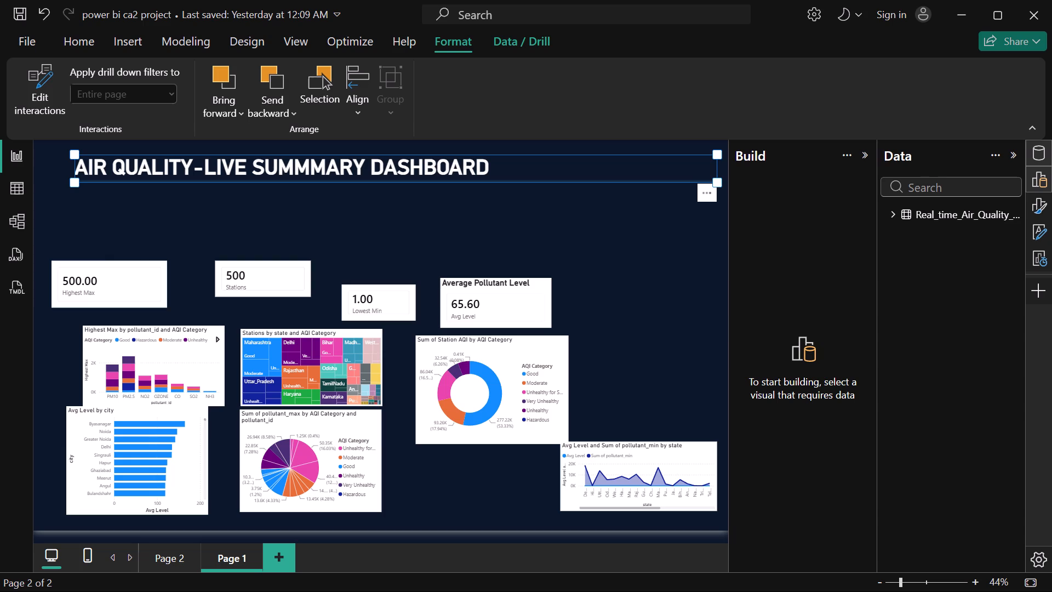
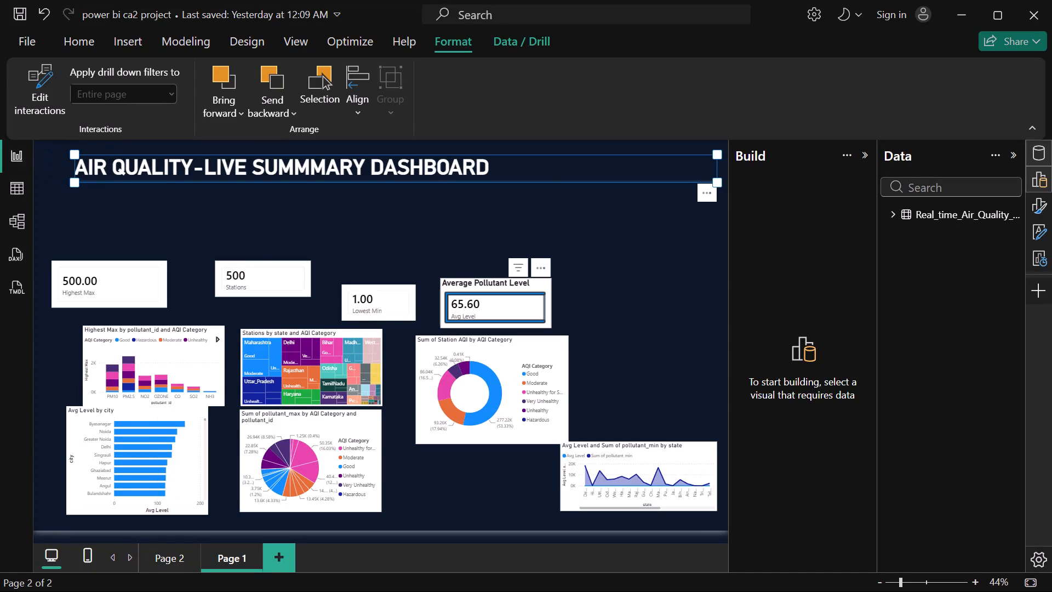
# Move the Average Pollutant Level, Lowest Min and Stations cards up and to the right, spacing them out between the title and the charts.
pyautogui.moveTo(481, 307); pyautogui.dragTo(621, 287)
pyautogui.moveTo(374, 298); pyautogui.dragTo(484, 244)
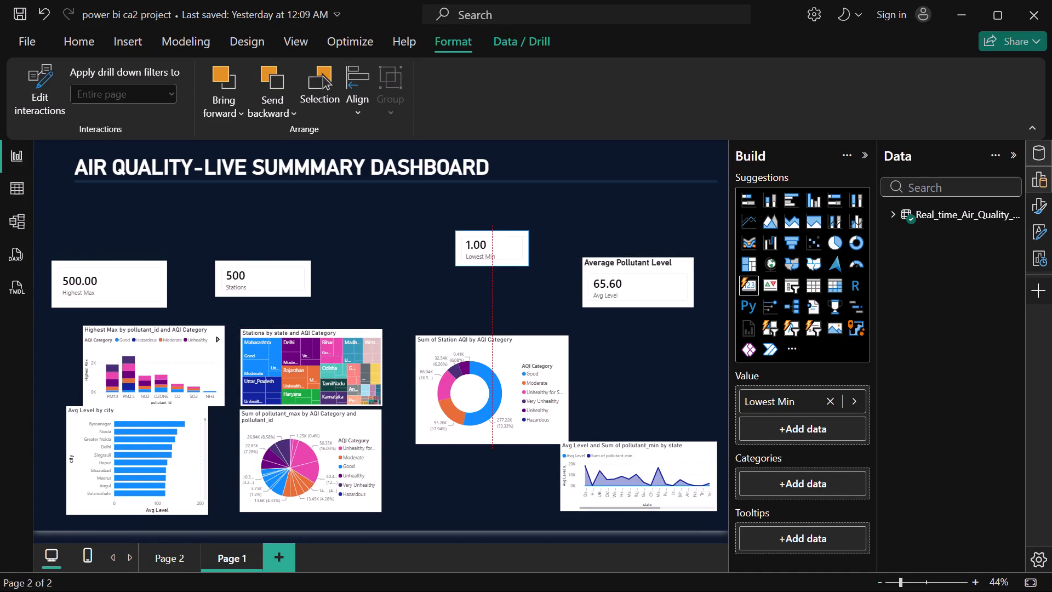
pyautogui.moveTo(268, 286); pyautogui.dragTo(283, 286)
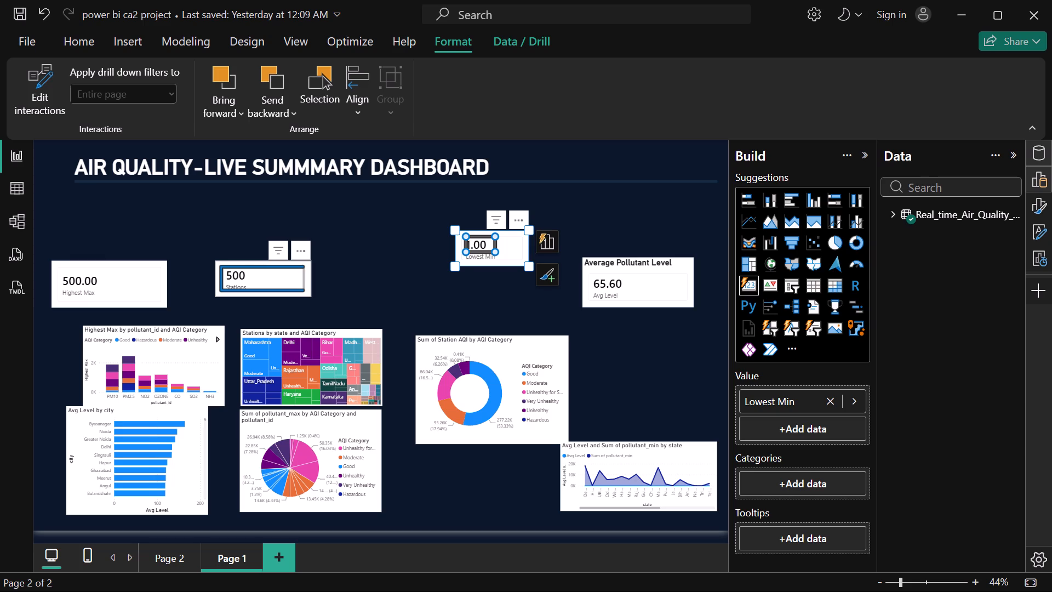